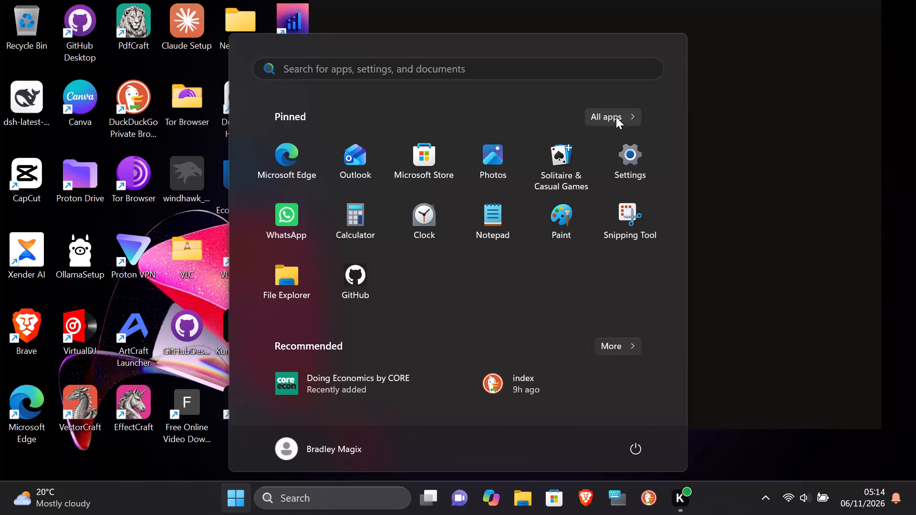
Find WPS Office in the full list of installed apps and open it.
{"action": "left_click", "coordinate": [616, 117]}
{"action": "key", "text": "Down"}
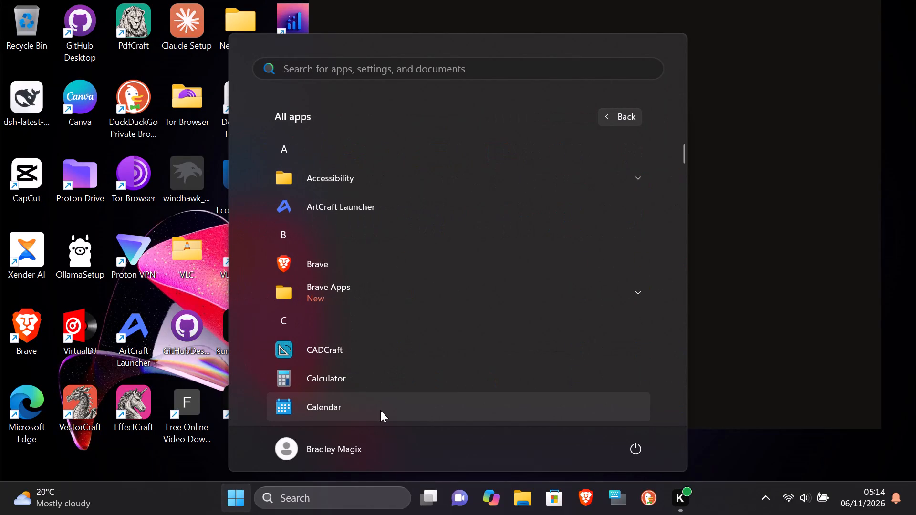
{"action": "key", "text": "Up"}
{"action": "scroll", "coordinate": [380, 410], "scroll_direction": "left", "scroll_amount": 2}
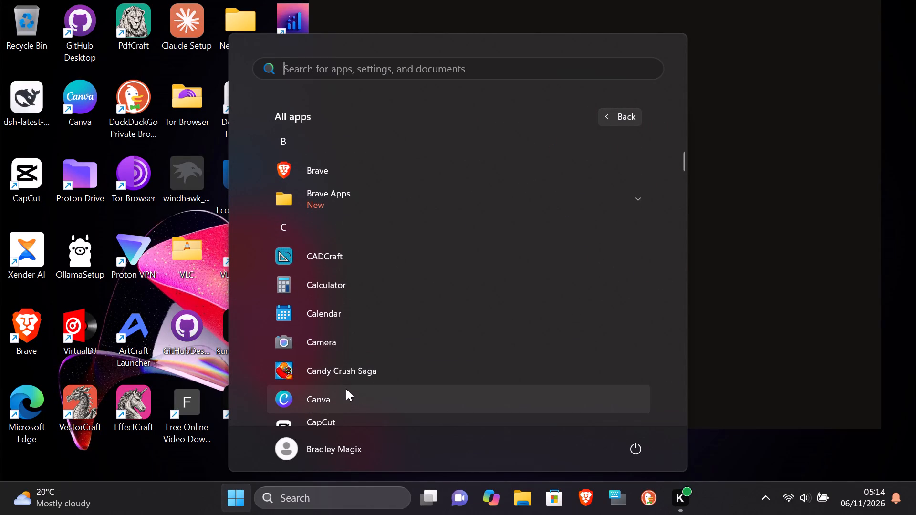
{"action": "scroll", "coordinate": [346, 389], "scroll_direction": "down", "scroll_amount": 3, "text": "ctrl"}
{"action": "scroll", "coordinate": [346, 389], "scroll_direction": "up", "scroll_amount": 5, "text": "ctrl"}
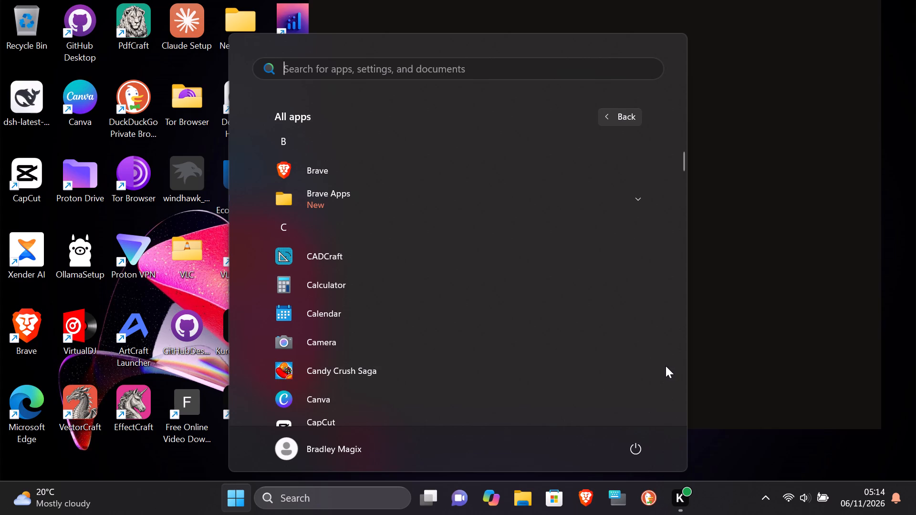
{"action": "left_click", "coordinate": [681, 381]}
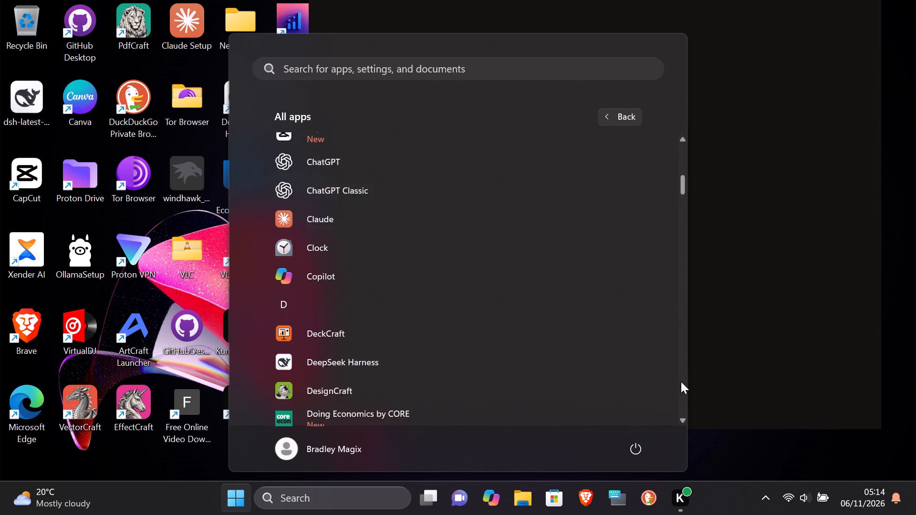
{"action": "triple_click", "coordinate": [681, 381]}
{"action": "triple_click", "coordinate": [681, 381]}
{"action": "left_click", "coordinate": [681, 381]}
{"action": "triple_click", "coordinate": [681, 381]}
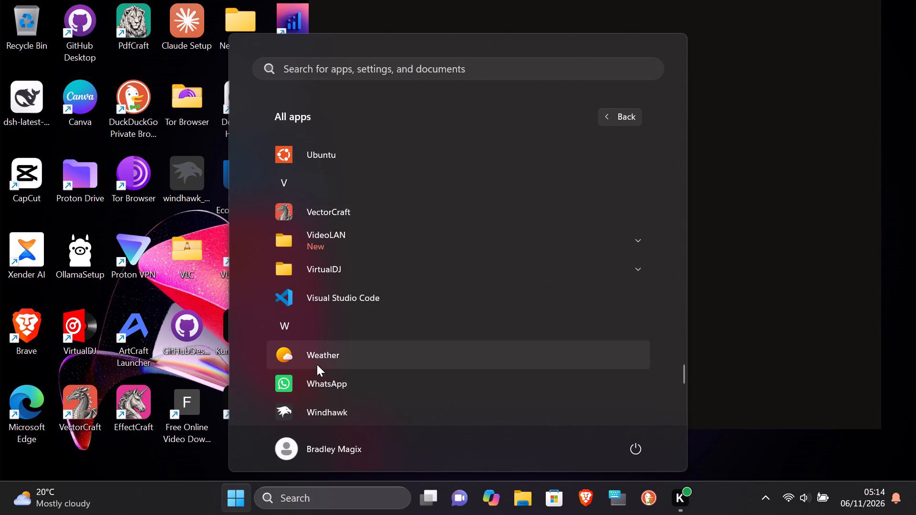
{"action": "triple_click", "coordinate": [681, 411]}
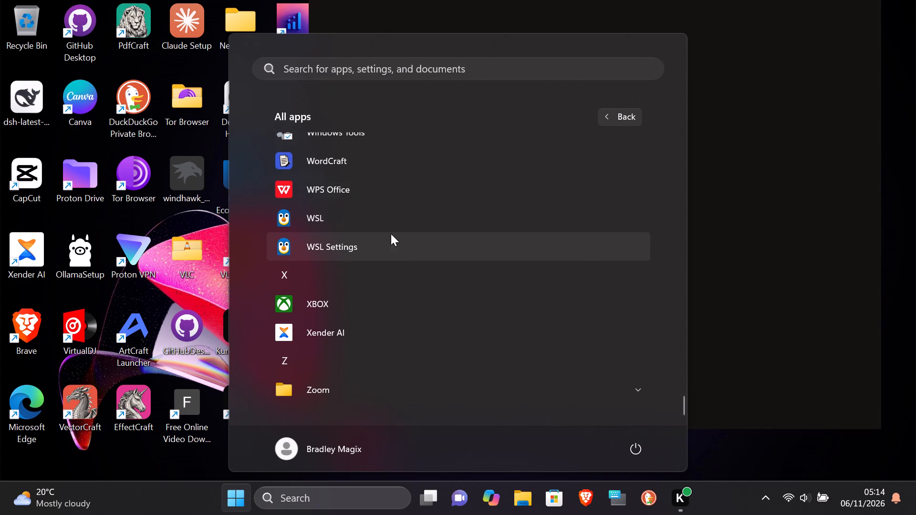
{"action": "triple_click", "coordinate": [379, 199]}
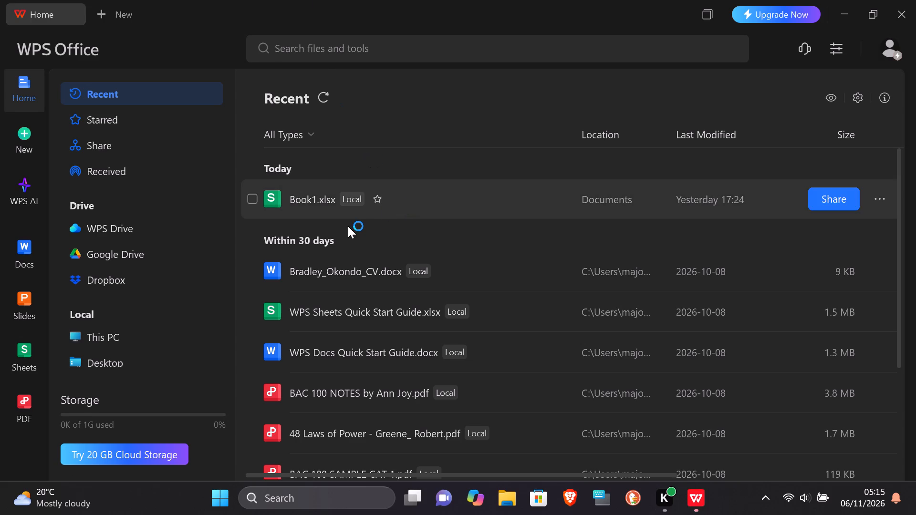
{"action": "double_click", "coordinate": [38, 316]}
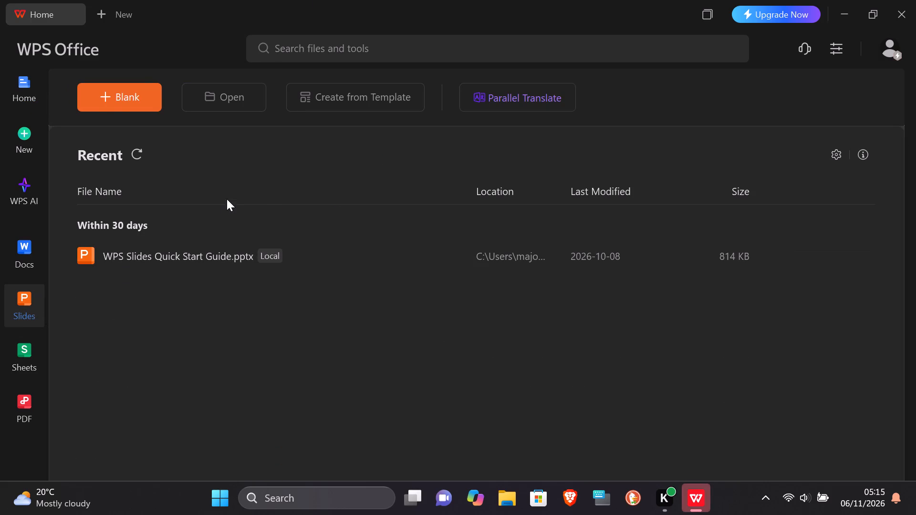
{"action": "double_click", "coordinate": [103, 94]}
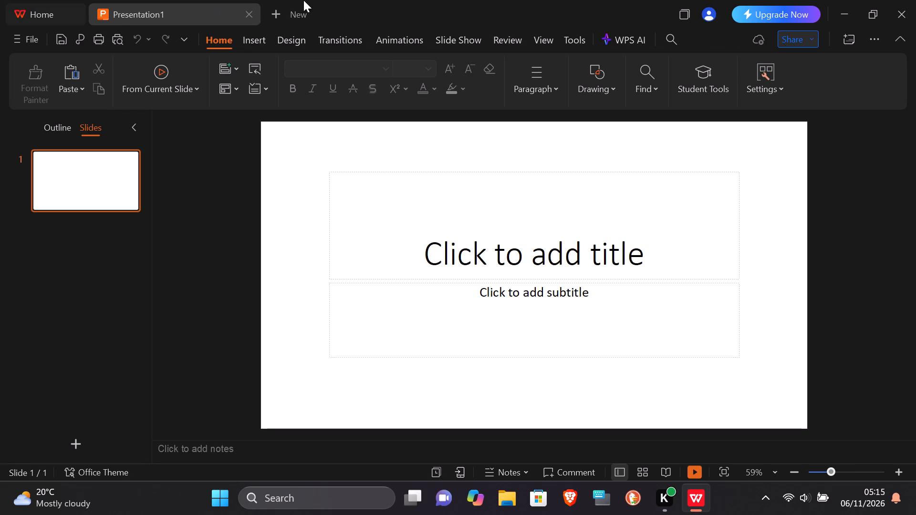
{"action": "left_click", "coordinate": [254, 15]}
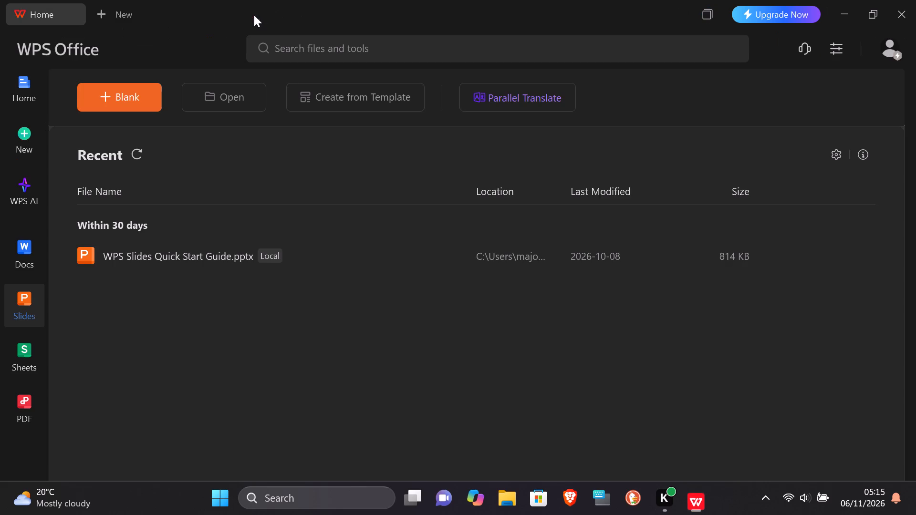
Create a blank spreadsheet workbook.
{"action": "triple_click", "coordinate": [27, 350]}
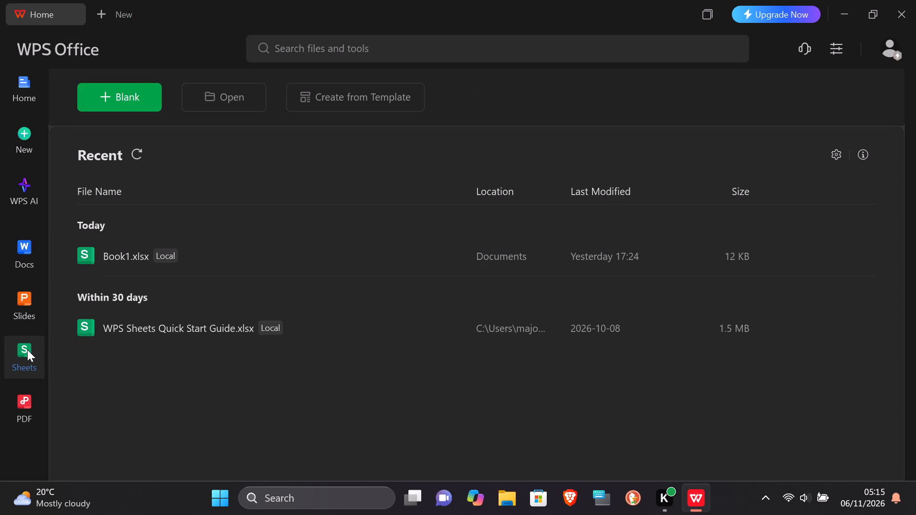
{"action": "double_click", "coordinate": [107, 92]}
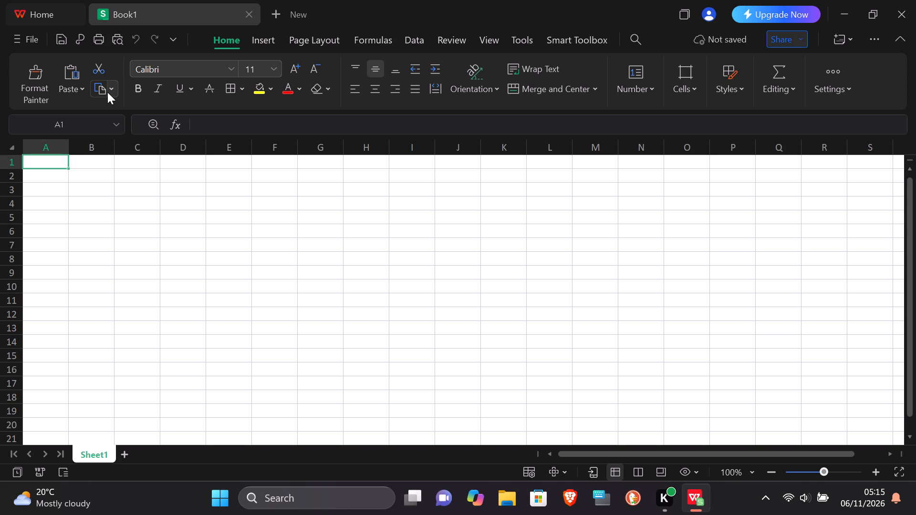
Enter the title "NAIROBI RETAIL BUSINESS 100-DAY MATHEMATICS & STATISTICS DATASET" in cell A1.
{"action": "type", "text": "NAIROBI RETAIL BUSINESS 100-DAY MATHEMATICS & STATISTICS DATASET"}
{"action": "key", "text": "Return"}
Enter "Synthetic training data | Period: 1 Jan 202610 Apr 2026 | Currency: KES | Paste this entire block into cell A1" in A2.
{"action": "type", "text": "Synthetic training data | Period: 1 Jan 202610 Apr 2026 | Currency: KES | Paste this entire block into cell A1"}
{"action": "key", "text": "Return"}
Enter the headers Date, Day_No, Unit_Price_KES, Units_Sold and Marketing_Spend_KES in cells A3 to E3.
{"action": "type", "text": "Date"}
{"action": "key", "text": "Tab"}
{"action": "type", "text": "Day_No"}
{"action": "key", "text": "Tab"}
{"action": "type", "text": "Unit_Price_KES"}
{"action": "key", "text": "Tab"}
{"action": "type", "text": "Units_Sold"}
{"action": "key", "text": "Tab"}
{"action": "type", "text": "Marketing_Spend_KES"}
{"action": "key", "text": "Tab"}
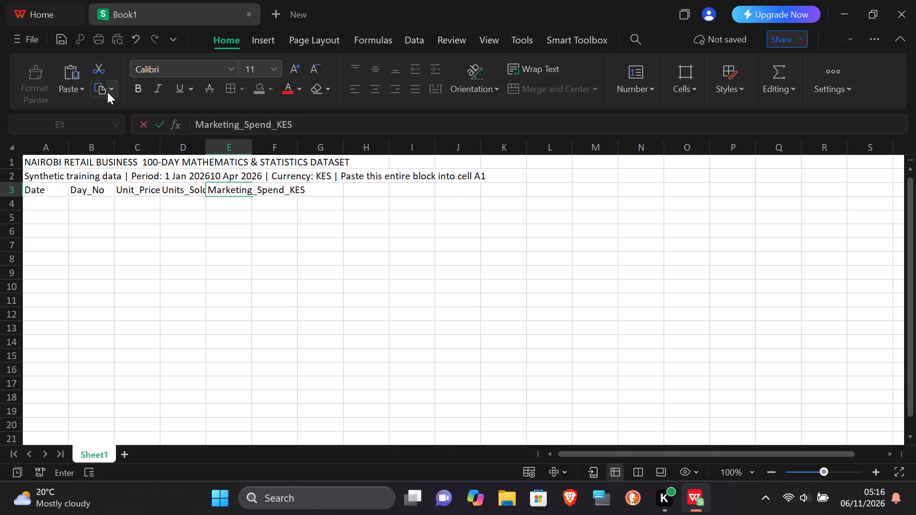
Continue the header row in F3 to J3 with Unit_Cost_KES, Fixed_Cost_KES, Revenue_KES, Variable_Cost_KES and Total_Cost_KES.
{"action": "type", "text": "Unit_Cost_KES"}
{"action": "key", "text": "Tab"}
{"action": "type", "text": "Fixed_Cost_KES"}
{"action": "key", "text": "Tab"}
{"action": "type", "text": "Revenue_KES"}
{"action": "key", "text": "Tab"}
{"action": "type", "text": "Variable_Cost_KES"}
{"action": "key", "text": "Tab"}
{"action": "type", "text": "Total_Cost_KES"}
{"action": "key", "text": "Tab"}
Complete the headers in K3 to P3: Profit_KES, Profit_Margin, 7_Day_Avg_Units, Change_in_Units, Change_in_Profit_KES and Cumulative_Profit_KES.
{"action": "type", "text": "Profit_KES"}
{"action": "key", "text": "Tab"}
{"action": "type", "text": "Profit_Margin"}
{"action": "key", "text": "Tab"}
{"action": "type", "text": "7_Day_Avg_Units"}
{"action": "key", "text": "Tab"}
{"action": "type", "text": "Change_in_Units"}
{"action": "key", "text": "Tab"}
{"action": "type", "text": "Change_in_Profit_KES"}
{"action": "key", "text": "Tab"}
{"action": "type", "text": "Cumulative_Profit_KES"}
{"action": "key", "text": "Return"}
Enter row 4's data: 2026-01-01, day 1, unit price 185, units sold 44, marketing spend 607, unit cost 105, fixed cost 1200.
{"action": "type", "text": "2026-01-01"}
{"action": "key", "text": "Tab"}
{"action": "key", "text": "1"}
{"action": "key", "text": "Tab"}
{"action": "type", "text": "185"}
{"action": "key", "text": "Tab"}
{"action": "type", "text": "44"}
{"action": "key", "text": "Tab"}
{"action": "type", "text": "607"}
{"action": "key", "text": "Tab"}
{"action": "type", "text": "105"}
{"action": "key", "text": "Tab"}
{"action": "type", "text": "1200"}
{"action": "key", "text": "Tab"}
Enter row 4's formulas for revenue =C4*D4, variable cost =D4*F4, total cost =I4+G4+E4 and profit =H4-J4.
{"action": "type", "text": "=C4*D4"}
{"action": "key", "text": "Tab"}
{"action": "type", "text": "=D4*F4"}
{"action": "key", "text": "Tab"}
{"action": "type", "text": "=I4+G4+E4"}
{"action": "key", "text": "Tab"}
{"action": "type", "text": "=H4-J4"}
{"action": "key", "text": "Tab"}
Complete L4 to P4 with =IF(H4=0,0,K4/H4), =AVERAGE(D4:D4), =0, =0 and =SUM($K$4:K4).
{"action": "type", "text": "=IF(H4=0,0,K4/H4)"}
{"action": "key", "text": "Tab"}
{"action": "type", "text": "=AVERAGE(D4:D4)"}
{"action": "key", "text": "Tab"}
{"action": "type", "text": "=0"}
{"action": "key", "text": "Tab"}
{"action": "type", "text": "=0"}
{"action": "key", "text": "Tab"}
{"action": "type", "text": "=SUM($K$4:K4)"}
{"action": "key", "text": "Return"}
Enter row 5's data: 2026-01-02, day 2, unit price 185, units sold 42, marketing spend 763, unit cost 105, fixed cost 1200.
{"action": "type", "text": "2026-01-02"}
{"action": "key", "text": "Tab"}
{"action": "key", "text": "2"}
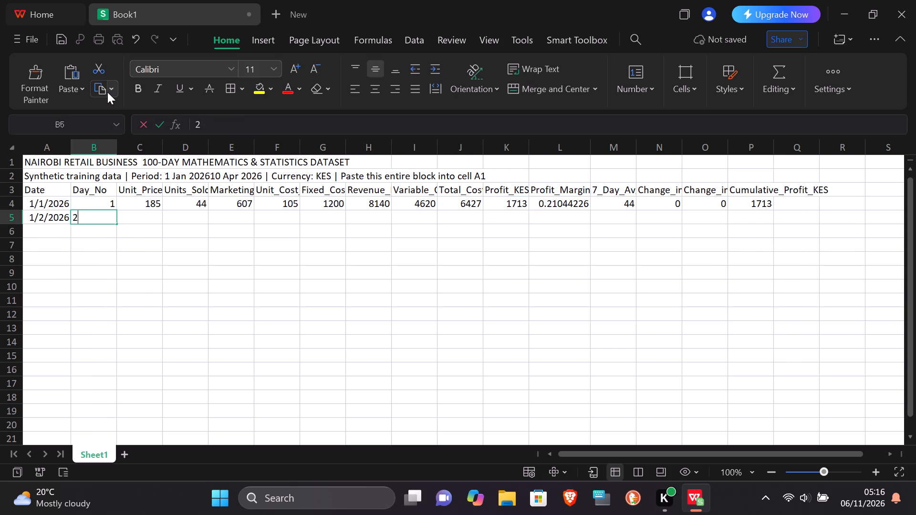
{"action": "key", "text": "Tab"}
{"action": "type", "text": "185"}
{"action": "key", "text": "Tab"}
{"action": "type", "text": "42"}
{"action": "key", "text": "Tab"}
{"action": "type", "text": "763"}
{"action": "key", "text": "Tab"}
{"action": "type", "text": "105"}
{"action": "key", "text": "Tab"}
{"action": "type", "text": "1200"}
{"action": "key", "text": "Tab"}
Enter row 5's formulas for revenue =C5*D5, variable cost =D5*F5, total cost =I5+G5+E5 and profit =H5-J5.
{"action": "type", "text": "=C5*D5"}
{"action": "key", "text": "Tab"}
{"action": "type", "text": "=D5*F5"}
{"action": "key", "text": "Tab"}
{"action": "type", "text": "=I5+G5+E5"}
{"action": "key", "text": "Tab"}
{"action": "type", "text": "=H5-J5"}
{"action": "key", "text": "Tab"}
Complete L5 to P5 with =IF(H5=0,0,K5/H5), =AVERAGE(D4:D5), =D5-D4, =K5-K4 and =SUM($K$4:K5).
{"action": "type", "text": "=IF(H5=0,0,K5/H5)"}
{"action": "key", "text": "Tab"}
{"action": "type", "text": "=AVERAGE(D4:D5)"}
{"action": "key", "text": "Tab"}
{"action": "type", "text": "=D5-D4"}
{"action": "key", "text": "Tab"}
{"action": "type", "text": "=K5-K4"}
{"action": "key", "text": "Tab"}
{"action": "type", "text": "=SUM($K$4:K5)"}
{"action": "key", "text": "Return"}
Enter row 6's data: 2026-01-03, day 3, unit price 180, units sold 50, marketing spend 917, unit cost 105, fixed cost 1200.
{"action": "type", "text": "2026-01-03"}
{"action": "key", "text": "Tab"}
{"action": "key", "text": "3"}
{"action": "key", "text": "Tab"}
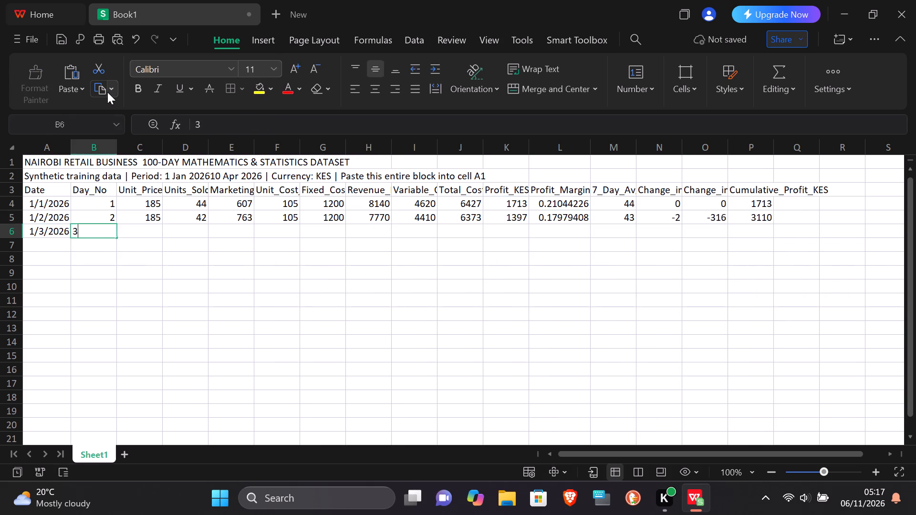
{"action": "type", "text": "180"}
{"action": "key", "text": "Tab"}
{"action": "type", "text": "50"}
{"action": "key", "text": "Tab"}
{"action": "type", "text": "917"}
{"action": "key", "text": "Tab"}
{"action": "type", "text": "105"}
{"action": "key", "text": "Tab"}
{"action": "type", "text": "120"}
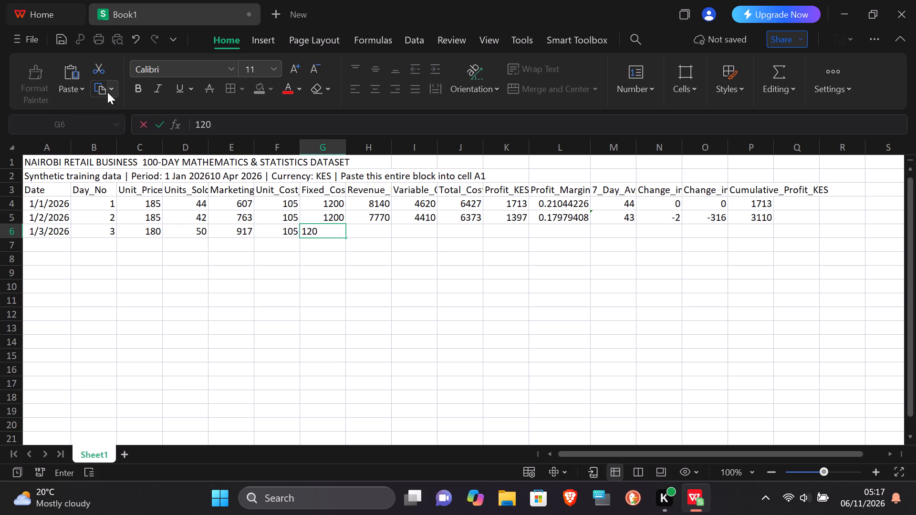
{"action": "key", "text": "0"}
{"action": "key", "text": "Tab"}
Enter row 6's formulas for revenue =C6*D6, variable cost =D6*F6 and total cost =I6+G6+E6.
{"action": "type", "text": "=C"}
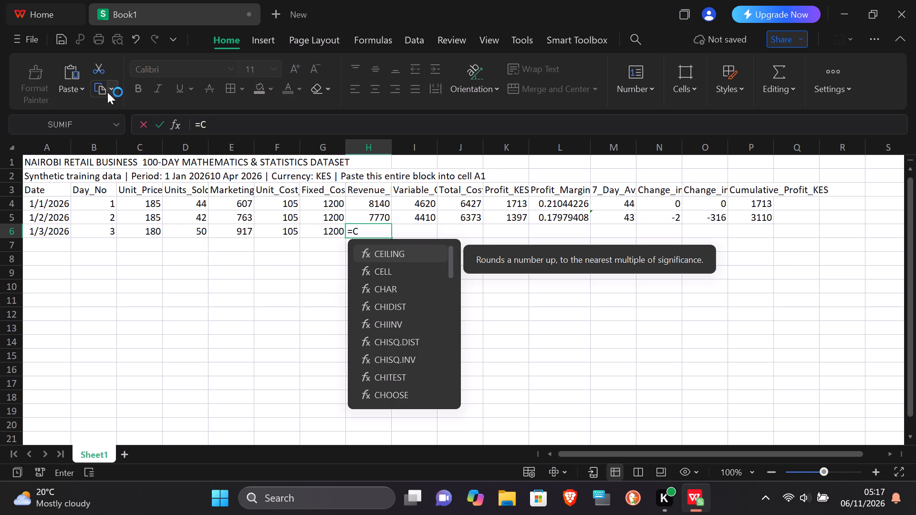
{"action": "type", "text": "6*D6"}
{"action": "key", "text": "Tab"}
{"action": "type", "text": "=D"}
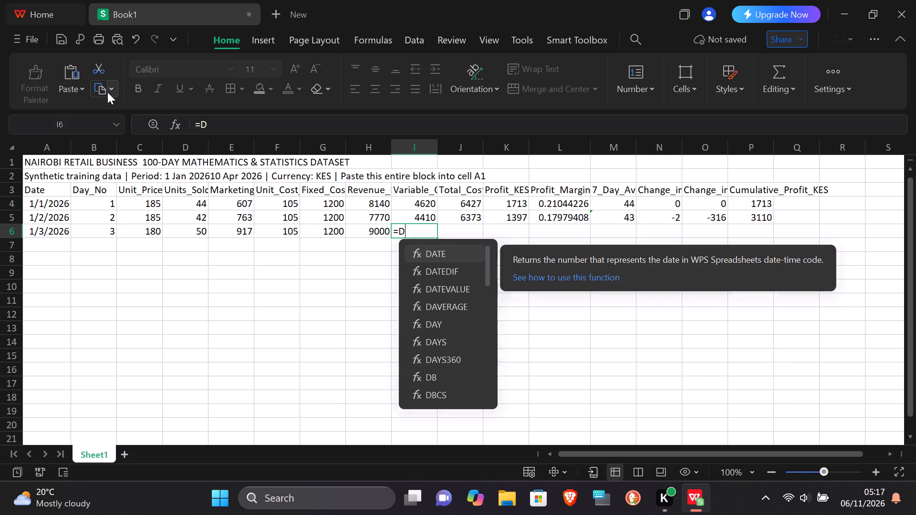
{"action": "type", "text": "6*F6"}
{"action": "key", "text": "Tab"}
{"action": "type", "text": "=I6+G6+E6"}
{"action": "key", "text": "Tab"}
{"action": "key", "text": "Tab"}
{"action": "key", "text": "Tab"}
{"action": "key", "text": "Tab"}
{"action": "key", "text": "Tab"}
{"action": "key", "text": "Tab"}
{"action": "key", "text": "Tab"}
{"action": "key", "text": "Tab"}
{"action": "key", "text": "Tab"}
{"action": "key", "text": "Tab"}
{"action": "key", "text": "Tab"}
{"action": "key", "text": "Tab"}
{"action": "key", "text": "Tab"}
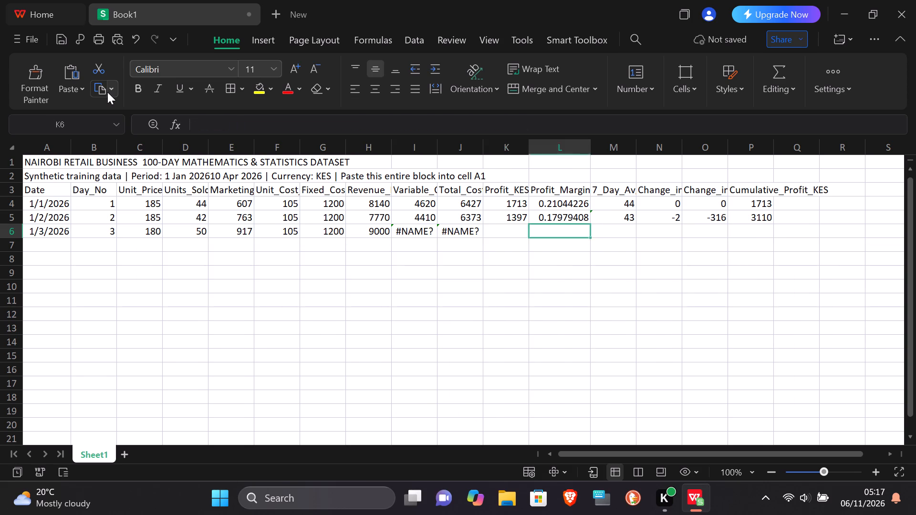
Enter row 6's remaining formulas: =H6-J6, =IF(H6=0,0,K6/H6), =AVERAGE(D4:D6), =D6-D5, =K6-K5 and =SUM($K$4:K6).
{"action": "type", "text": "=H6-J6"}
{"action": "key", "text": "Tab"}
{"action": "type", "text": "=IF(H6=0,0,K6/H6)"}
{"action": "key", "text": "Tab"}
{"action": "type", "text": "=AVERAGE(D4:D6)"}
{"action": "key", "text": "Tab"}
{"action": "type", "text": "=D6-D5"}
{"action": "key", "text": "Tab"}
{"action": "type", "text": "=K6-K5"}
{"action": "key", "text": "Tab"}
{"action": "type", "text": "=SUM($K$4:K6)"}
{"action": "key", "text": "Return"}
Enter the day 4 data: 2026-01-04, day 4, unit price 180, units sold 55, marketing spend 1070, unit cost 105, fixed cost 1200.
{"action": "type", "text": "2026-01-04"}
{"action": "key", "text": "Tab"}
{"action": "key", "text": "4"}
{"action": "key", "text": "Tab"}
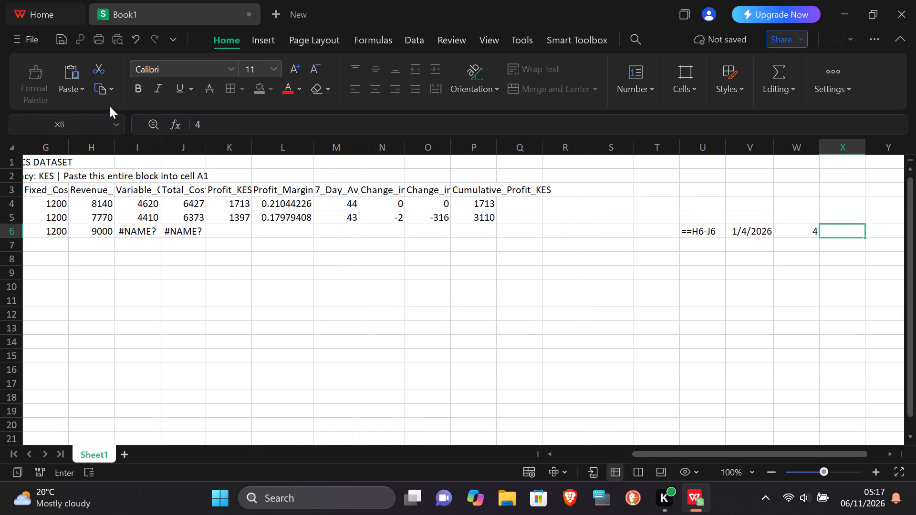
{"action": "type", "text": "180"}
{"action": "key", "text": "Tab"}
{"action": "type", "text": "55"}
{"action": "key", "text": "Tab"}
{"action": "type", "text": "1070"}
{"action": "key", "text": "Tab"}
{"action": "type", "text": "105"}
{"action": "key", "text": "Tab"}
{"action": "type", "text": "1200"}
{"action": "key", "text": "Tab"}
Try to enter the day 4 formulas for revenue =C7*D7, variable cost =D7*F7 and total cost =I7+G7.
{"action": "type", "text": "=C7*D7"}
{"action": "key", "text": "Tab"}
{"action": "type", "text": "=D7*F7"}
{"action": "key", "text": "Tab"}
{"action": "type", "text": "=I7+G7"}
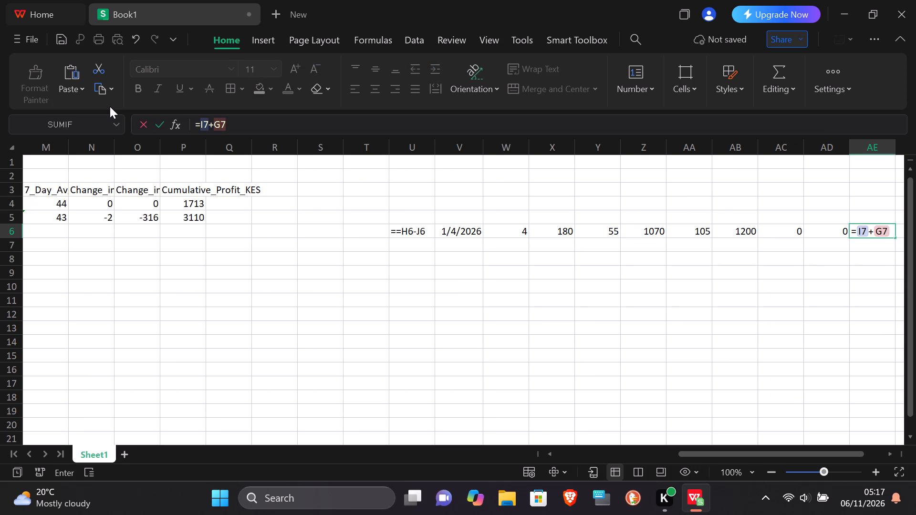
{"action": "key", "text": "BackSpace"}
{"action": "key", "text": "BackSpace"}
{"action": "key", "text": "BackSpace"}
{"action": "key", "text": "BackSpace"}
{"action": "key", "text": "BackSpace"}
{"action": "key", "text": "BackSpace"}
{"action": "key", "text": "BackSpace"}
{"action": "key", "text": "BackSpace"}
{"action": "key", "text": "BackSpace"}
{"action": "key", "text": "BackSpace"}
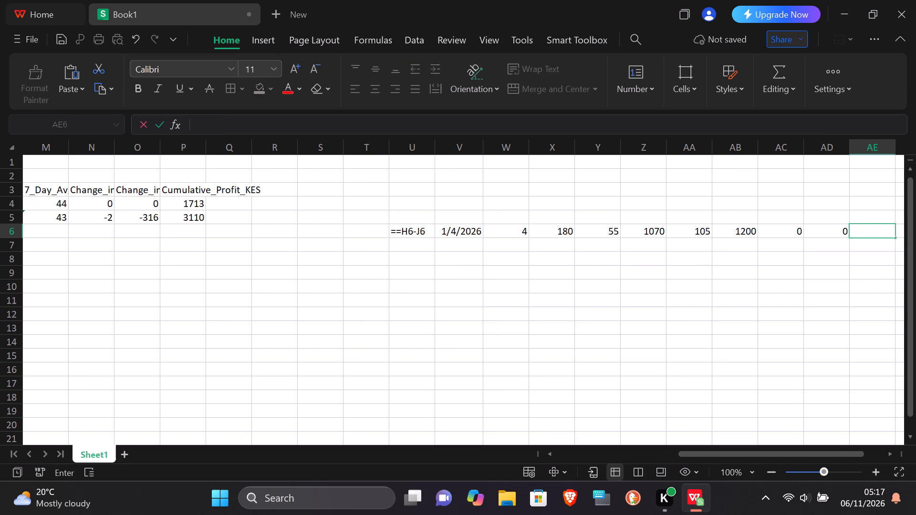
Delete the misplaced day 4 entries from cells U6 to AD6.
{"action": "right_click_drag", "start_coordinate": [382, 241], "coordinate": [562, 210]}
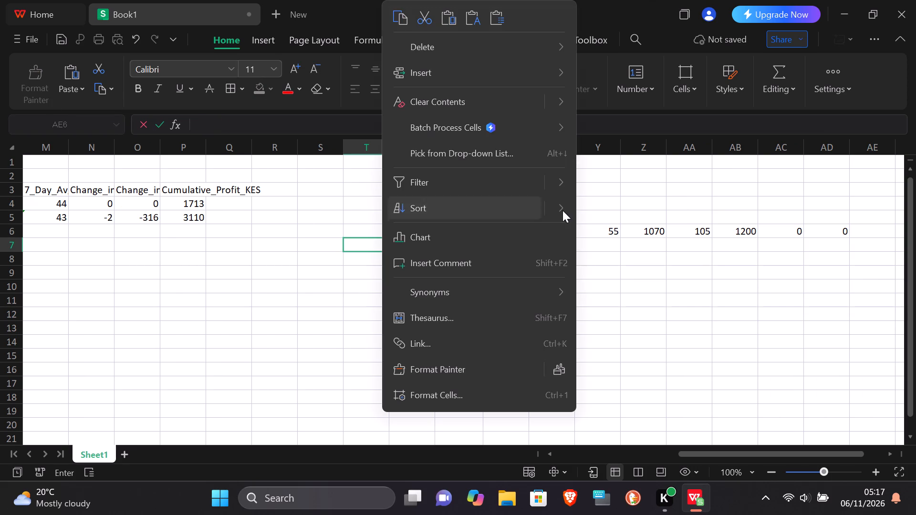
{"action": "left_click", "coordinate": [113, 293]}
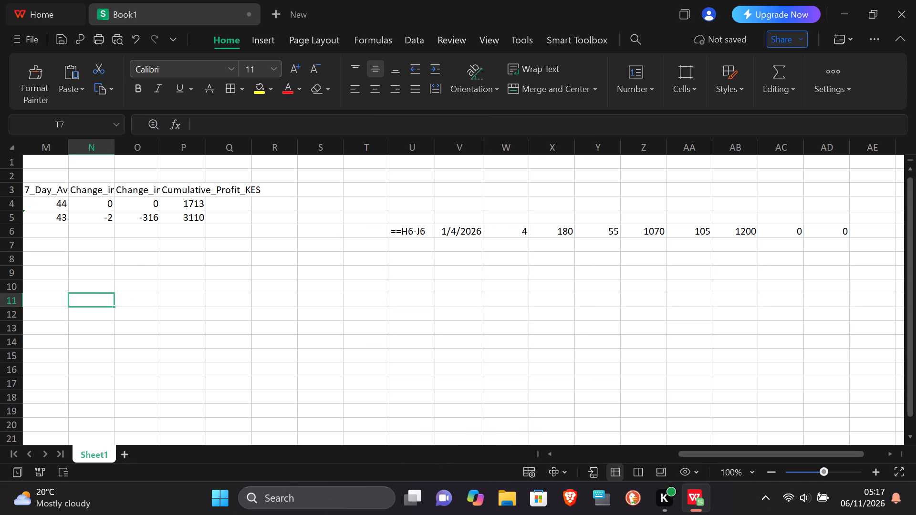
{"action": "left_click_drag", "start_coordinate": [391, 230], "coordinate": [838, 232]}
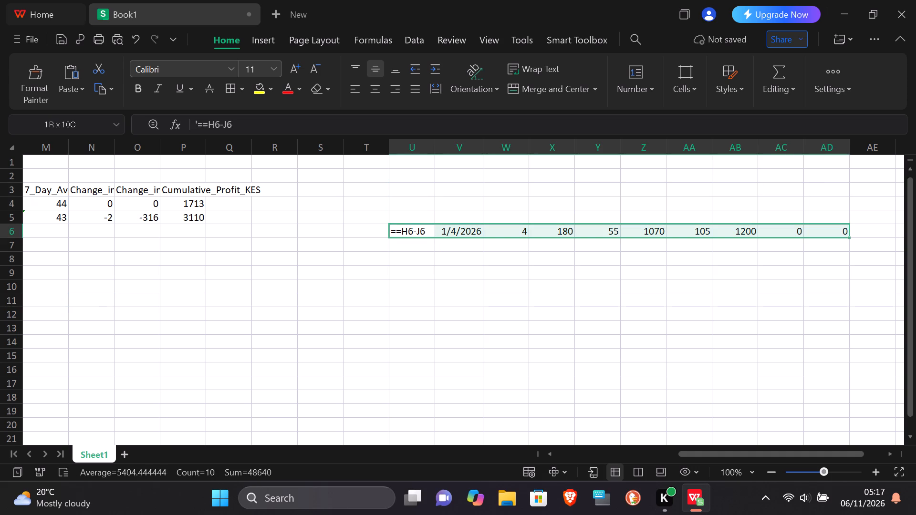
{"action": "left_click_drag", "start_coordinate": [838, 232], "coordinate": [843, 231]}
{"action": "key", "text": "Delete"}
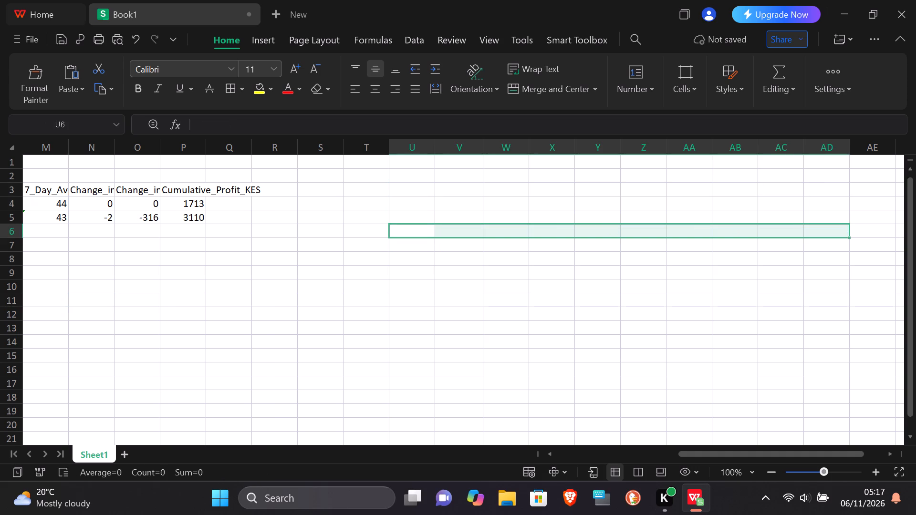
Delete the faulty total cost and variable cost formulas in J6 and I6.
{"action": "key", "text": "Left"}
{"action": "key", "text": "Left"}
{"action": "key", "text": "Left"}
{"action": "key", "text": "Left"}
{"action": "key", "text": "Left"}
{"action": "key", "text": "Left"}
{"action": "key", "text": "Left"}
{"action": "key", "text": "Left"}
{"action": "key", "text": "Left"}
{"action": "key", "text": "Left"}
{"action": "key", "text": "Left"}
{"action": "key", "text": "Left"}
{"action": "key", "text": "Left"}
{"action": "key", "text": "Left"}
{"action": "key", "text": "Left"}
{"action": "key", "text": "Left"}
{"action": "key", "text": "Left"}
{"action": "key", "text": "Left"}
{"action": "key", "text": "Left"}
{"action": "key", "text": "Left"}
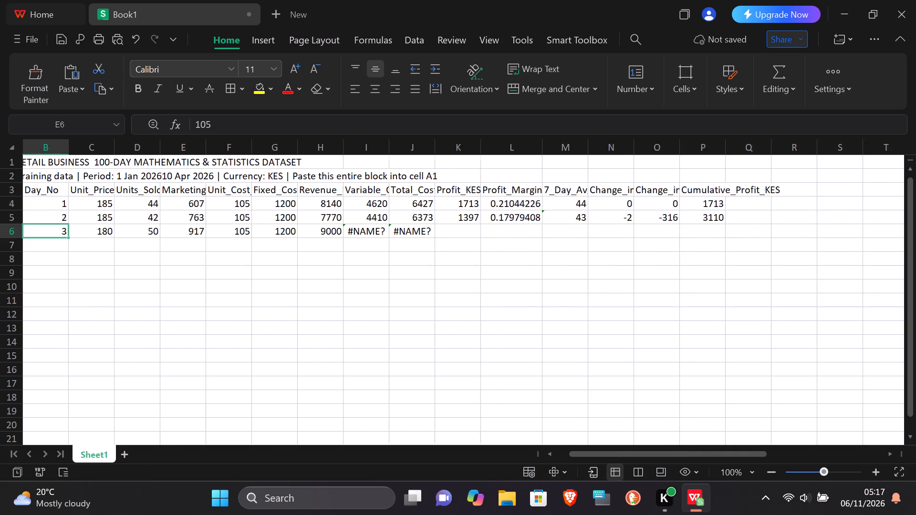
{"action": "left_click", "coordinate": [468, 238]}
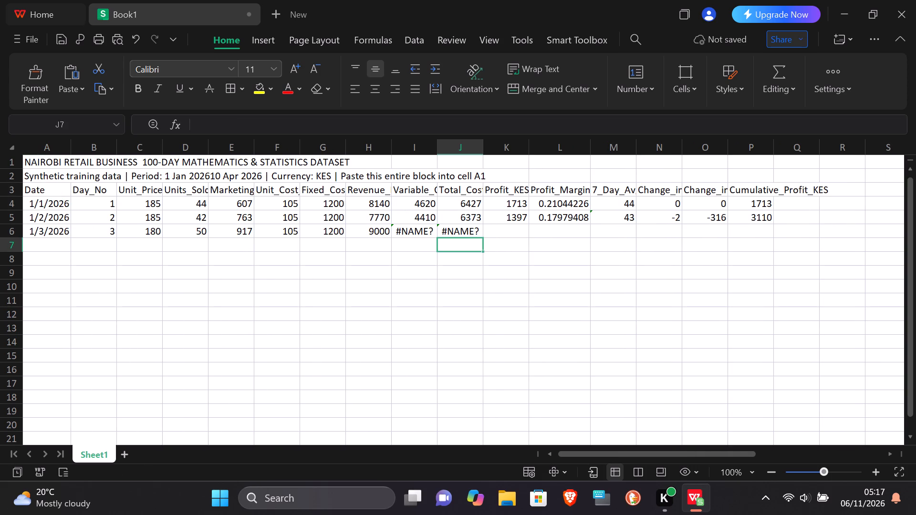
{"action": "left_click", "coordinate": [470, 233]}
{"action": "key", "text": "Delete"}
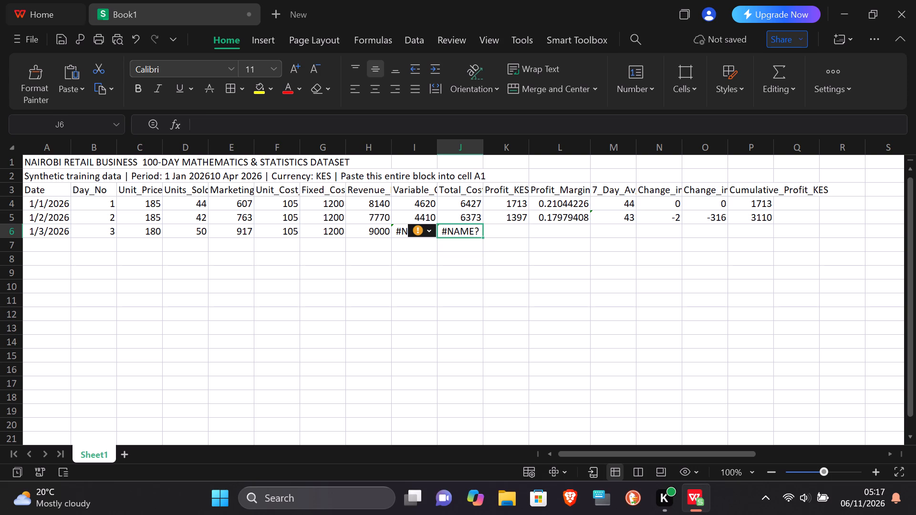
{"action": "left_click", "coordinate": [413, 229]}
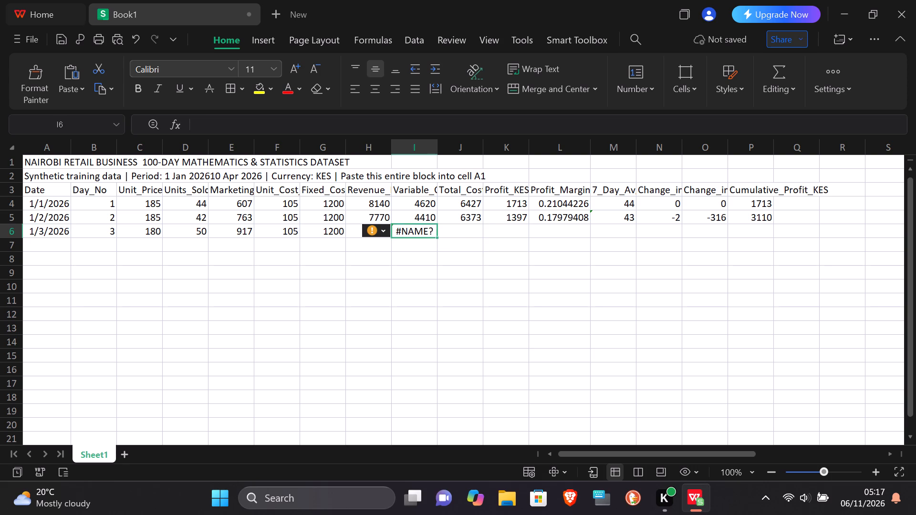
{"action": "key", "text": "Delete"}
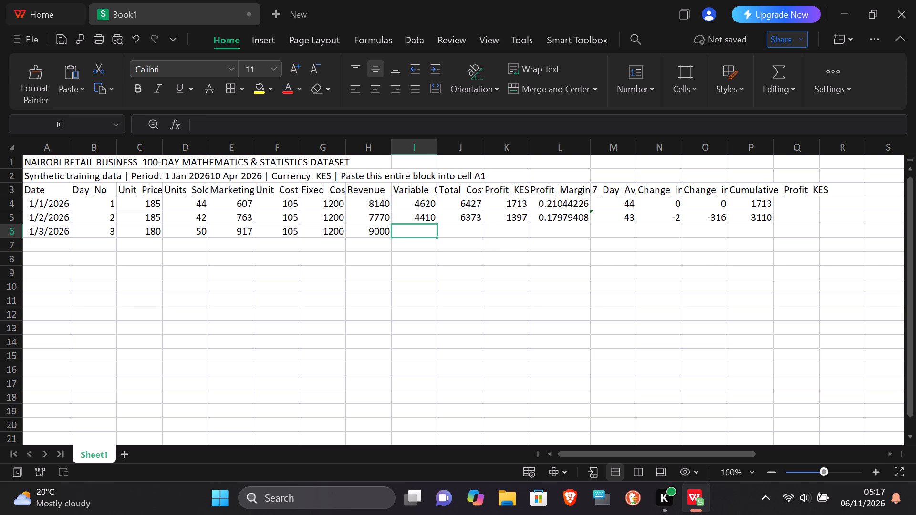
Clear the whole dataset, including titles and headers, from cells A1 to R7.
{"action": "left_click_drag", "start_coordinate": [33, 165], "coordinate": [817, 257]}
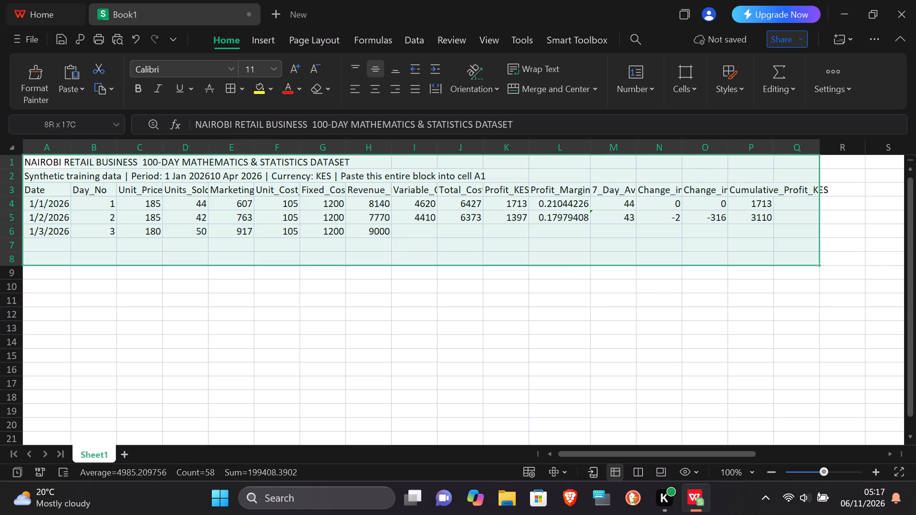
{"action": "left_click_drag", "start_coordinate": [817, 257], "coordinate": [833, 248]}
{"action": "key", "text": "Delete"}
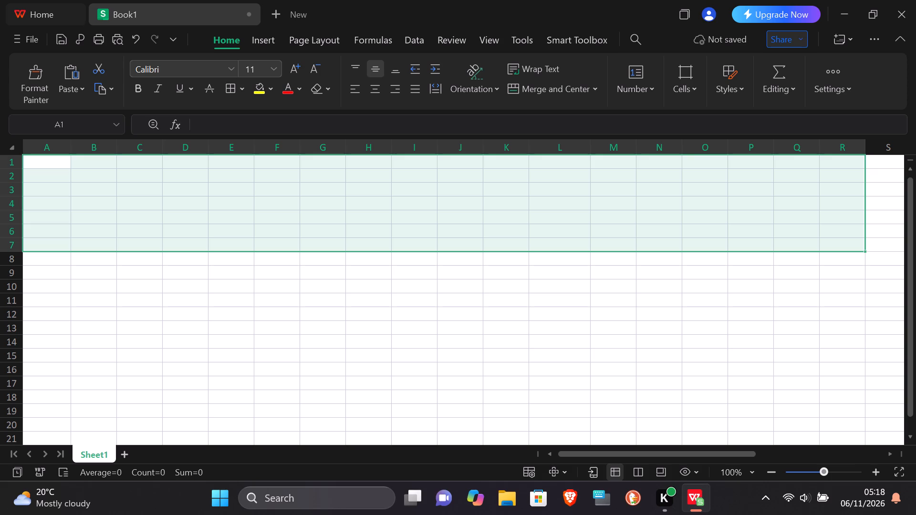
{"action": "left_click_drag", "start_coordinate": [239, 175], "coordinate": [213, 178]}
Enter the title "NAIROBI RETAIL BUSINESS 100-DAY MATHEMATICS & STATISTICS DATASET" in A1.
{"action": "left_click", "coordinate": [54, 161]}
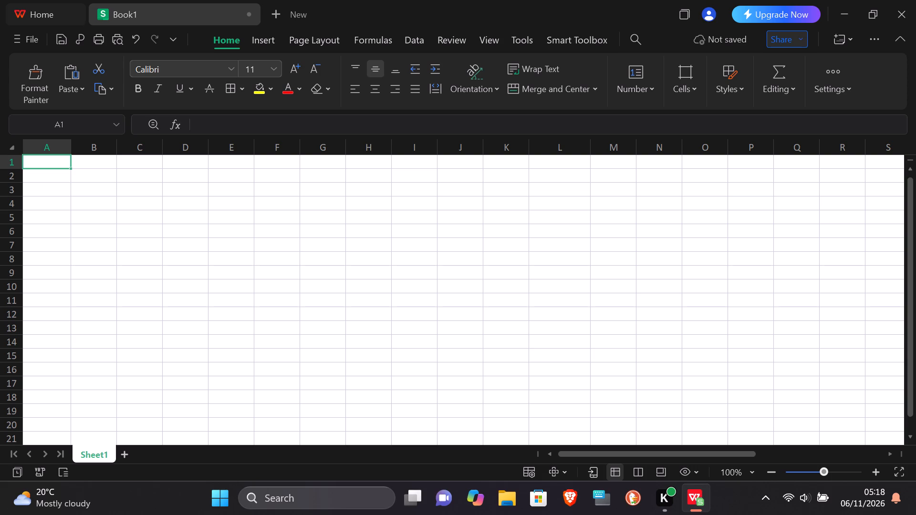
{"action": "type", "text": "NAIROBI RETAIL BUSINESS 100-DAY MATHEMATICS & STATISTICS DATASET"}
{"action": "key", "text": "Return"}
Enter in A2: "Synthetic training data | Period: 1 Jan 202610 Apr 2026 | Currency: KES | Paste this entire block into cell A1".
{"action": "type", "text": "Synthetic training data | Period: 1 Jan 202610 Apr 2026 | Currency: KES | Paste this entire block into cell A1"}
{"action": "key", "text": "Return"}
Enter the headers Date, Day_No, Unit_Price_KES, Units_Sold, Marketing_Spend_KES, Unit_Cost_KES and Fixed_Cost_KES in A3 to G3.
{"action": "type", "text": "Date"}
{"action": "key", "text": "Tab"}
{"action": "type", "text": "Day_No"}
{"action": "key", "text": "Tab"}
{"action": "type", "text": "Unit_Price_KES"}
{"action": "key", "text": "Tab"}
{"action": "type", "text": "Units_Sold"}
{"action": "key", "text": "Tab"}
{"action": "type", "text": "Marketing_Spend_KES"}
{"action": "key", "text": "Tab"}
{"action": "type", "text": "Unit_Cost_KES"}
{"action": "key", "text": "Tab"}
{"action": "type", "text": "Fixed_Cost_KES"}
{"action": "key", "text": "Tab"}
Enter the headers Revenue_KES, Variable_Cost_KES, Total_Cost_KES and Profit_KES in H3 to K3.
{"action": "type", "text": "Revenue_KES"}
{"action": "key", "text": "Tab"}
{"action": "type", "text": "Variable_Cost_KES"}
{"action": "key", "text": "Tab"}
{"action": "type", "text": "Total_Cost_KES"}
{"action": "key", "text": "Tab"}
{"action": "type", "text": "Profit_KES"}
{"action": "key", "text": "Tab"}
Enter the headers Profit_Margin, 7_Day_Avg_Units, Change_in_Units, Change_in_Profit_KES and Cumulative_Profit_KES in L3 to P3.
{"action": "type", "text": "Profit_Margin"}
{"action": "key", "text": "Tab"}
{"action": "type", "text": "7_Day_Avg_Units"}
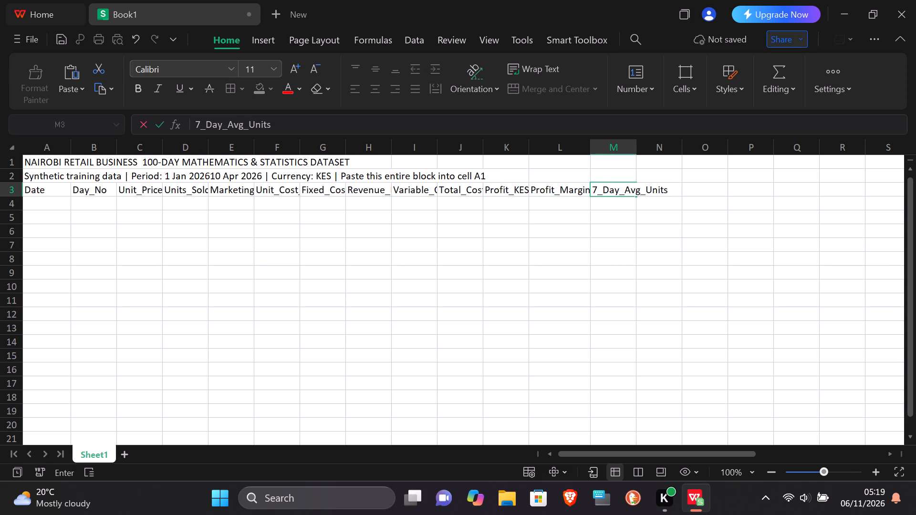
{"action": "key", "text": "Tab"}
{"action": "type", "text": "Change_in_Units"}
{"action": "key", "text": "Tab"}
{"action": "type", "text": "Change_in_Profit_KES"}
{"action": "key", "text": "Tab"}
{"action": "type", "text": "Cumulative_Profit_KES"}
{"action": "key", "text": "Return"}
Enter row 4's data: 2026-01-01, day 1, unit price 185, units sold 44, marketing spend 607, unit cost 105, fixed cost 1200.
{"action": "type", "text": "2026-01-01"}
{"action": "key", "text": "Tab"}
{"action": "key", "text": "1"}
{"action": "key", "text": "Tab"}
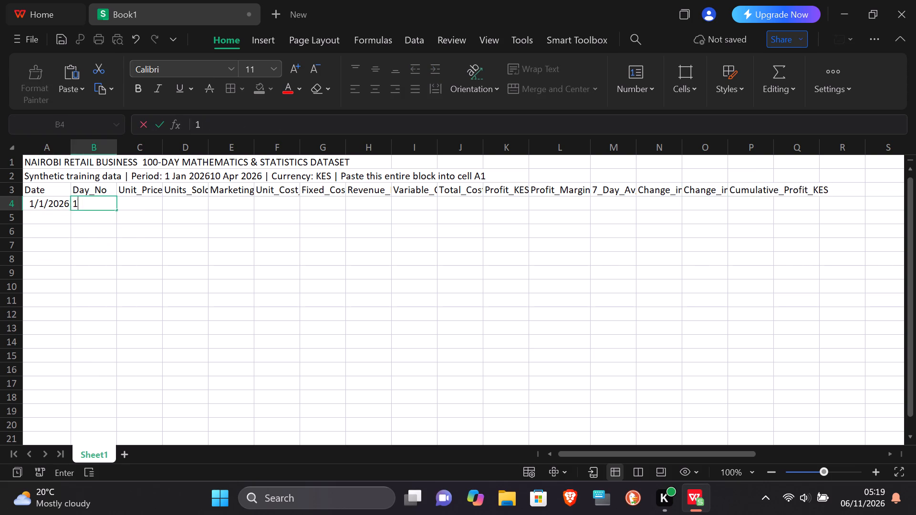
{"action": "type", "text": "185"}
{"action": "key", "text": "Tab"}
{"action": "type", "text": "44"}
{"action": "key", "text": "Tab"}
{"action": "type", "text": "607"}
{"action": "key", "text": "Tab"}
{"action": "type", "text": "105"}
{"action": "key", "text": "Tab"}
{"action": "type", "text": "1200"}
{"action": "key", "text": "Tab"}
Enter row 4's formulas for revenue =C4*D4, variable cost =D4*F4, total cost =I4+G4+E4 and profit =H4-J4.
{"action": "type", "text": "=C4*D4"}
{"action": "key", "text": "Tab"}
{"action": "type", "text": "=D4*F4"}
{"action": "key", "text": "Tab"}
{"action": "type", "text": "=I4+G4+E4"}
{"action": "key", "text": "Tab"}
{"action": "type", "text": "=H4-J4"}
{"action": "key", "text": "Tab"}
Complete L4 to P4 with =IF(H4=0,0,K4/H4), =AVERAGE(D4:D4), =0, =0 and =SUM($K$4:K4).
{"action": "type", "text": "=IF(H4=0,0,K4/H4)"}
{"action": "key", "text": "Tab"}
{"action": "type", "text": "=AVERAGE(D4:D4)"}
{"action": "key", "text": "Tab"}
{"action": "type", "text": "=0"}
{"action": "key", "text": "Tab"}
{"action": "type", "text": "=0"}
{"action": "key", "text": "Tab"}
{"action": "type", "text": "=SUM($K$4:K4)"}
{"action": "key", "text": "Return"}
Enter row 5's data: 2026-01-02, day 2, unit price 185, units sold 42, marketing spend 763, unit cost 105, fixed cost 1200.
{"action": "type", "text": "2026-01-02"}
{"action": "key", "text": "Tab"}
{"action": "key", "text": "2"}
{"action": "key", "text": "Tab"}
{"action": "type", "text": "185"}
{"action": "key", "text": "Tab"}
{"action": "type", "text": "42"}
{"action": "key", "text": "Tab"}
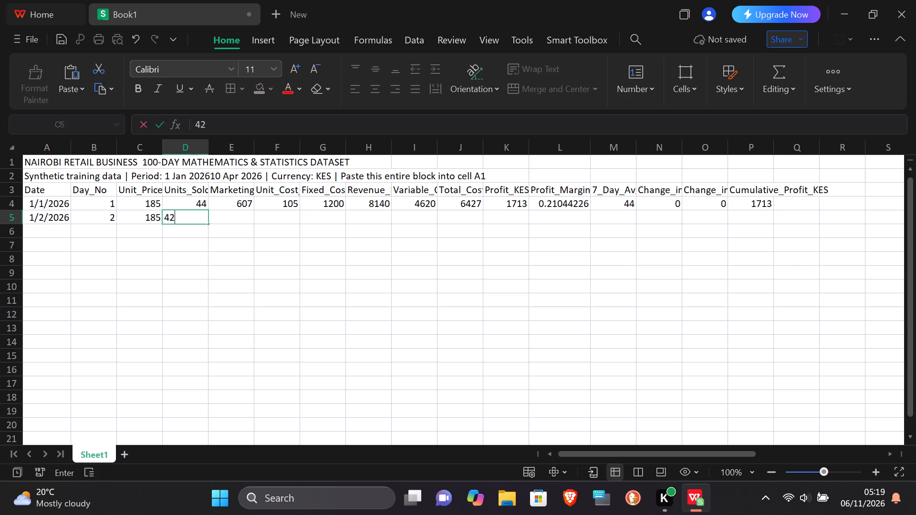
{"action": "type", "text": "763"}
{"action": "key", "text": "Tab"}
{"action": "type", "text": "105"}
{"action": "key", "text": "Tab"}
{"action": "type", "text": "1200"}
{"action": "key", "text": "Tab"}
Enter row 5's formulas for revenue =C5*D5, variable cost =D5*F5, total cost =I5+G5+E5 and profit =H5-J5.
{"action": "type", "text": "=C5*D5"}
{"action": "key", "text": "Tab"}
{"action": "type", "text": "=D5*F5"}
{"action": "key", "text": "Tab"}
{"action": "type", "text": "=I5+G5+E5"}
{"action": "key", "text": "Tab"}
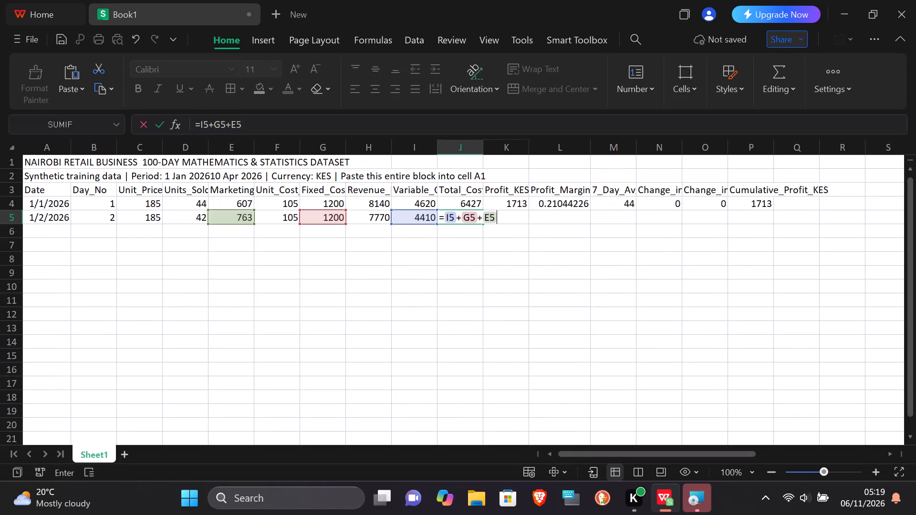
{"action": "type", "text": "=H5-J5"}
{"action": "key", "text": "Tab"}
Complete L5 to P5 with =IF(H5=0,0,K5/H5), =AVERAGE(D4:D5), =D5-D4, =K5-K4 and =SUM($K$4:K5).
{"action": "type", "text": "=IF(H5=0,0,K5/H5)"}
{"action": "key", "text": "Tab"}
{"action": "type", "text": "=AVERAGE(D4:D5)"}
{"action": "key", "text": "Tab"}
{"action": "type", "text": "=D5-D4"}
{"action": "key", "text": "Tab"}
{"action": "type", "text": "=K5-K4"}
{"action": "key", "text": "Tab"}
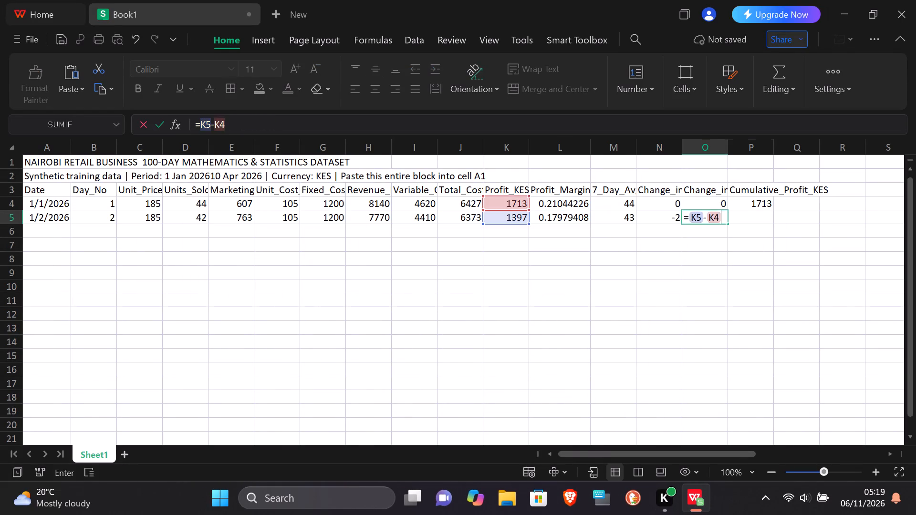
{"action": "type", "text": "=SUM($K$4:K5)"}
{"action": "key", "text": "Return"}
Enter row 6's data: 2026-01-03, day 3, unit price 180, units sold 50, marketing spend 917, unit cost 105, fixed cost 1200.
{"action": "type", "text": "2026-01-03"}
{"action": "key", "text": "Tab"}
{"action": "key", "text": "3"}
{"action": "key", "text": "Tab"}
{"action": "type", "text": "180"}
{"action": "key", "text": "Tab"}
{"action": "type", "text": "50"}
{"action": "key", "text": "Tab"}
{"action": "type", "text": "917"}
{"action": "key", "text": "Tab"}
{"action": "type", "text": "105"}
{"action": "key", "text": "Tab"}
{"action": "type", "text": "1200"}
{"action": "key", "text": "Tab"}
Enter row 6's formulas for revenue =C6*D6, variable cost =D6*F6, total cost =I6+G6+E6 and profit =H6-J6.
{"action": "type", "text": "=C6*D6"}
{"action": "key", "text": "Tab"}
{"action": "type", "text": "=D6*F6"}
{"action": "key", "text": "Tab"}
{"action": "type", "text": "=I6+G6+E6"}
{"action": "key", "text": "Tab"}
{"action": "type", "text": "=H6-J6"}
{"action": "key", "text": "Tab"}
Fill L6 to O6 with the formulas =IF(H6=0,0,K6/H6), =AVERAGE(D4:D6), =D6-D5 and =K6-K5.
{"action": "type", "text": "=IF(H6=0,0,K6/H6)"}
{"action": "key", "text": "Tab"}
{"action": "type", "text": "=AVERAGE(D4:D6)"}
{"action": "key", "text": "Tab"}
{"action": "type", "text": "=D6-D5"}
{"action": "key", "text": "Tab"}
{"action": "type", "text": "=K6-K5"}
{"action": "key", "text": "Tab"}
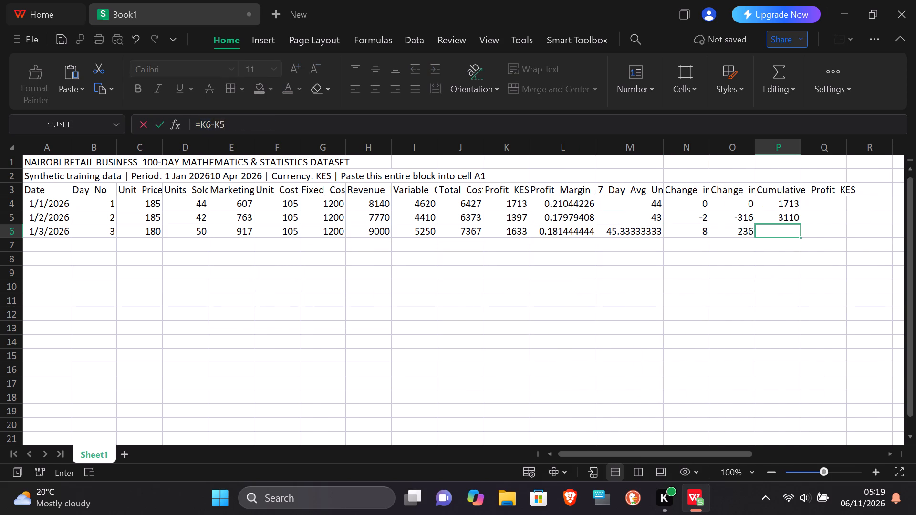
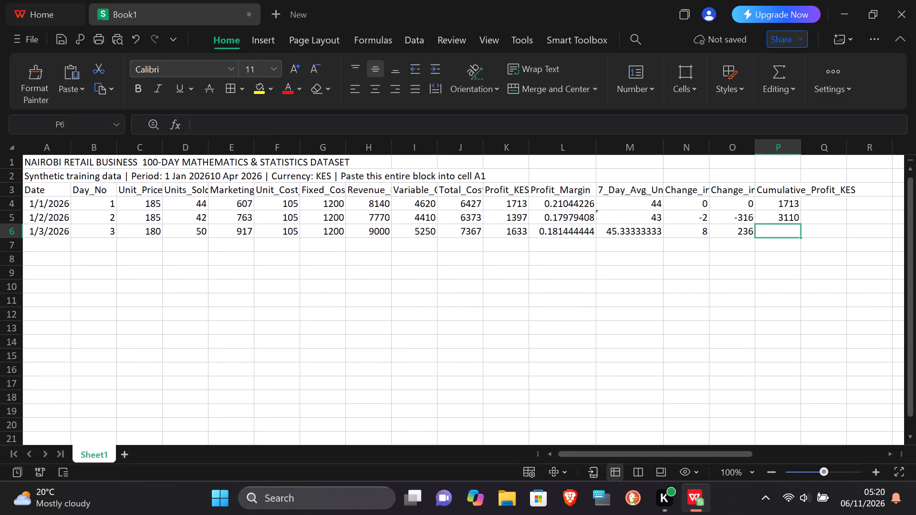
Fill the cumulative profit formula from P5 down into P6.
{"action": "left_click", "coordinate": [785, 222]}
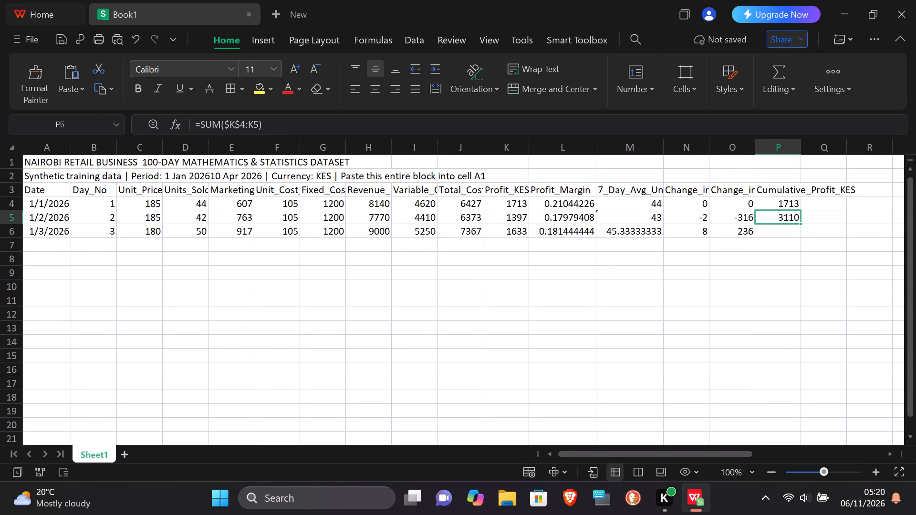
{"action": "left_click_drag", "start_coordinate": [802, 222], "coordinate": [807, 237]}
{"action": "left_click_drag", "start_coordinate": [807, 237], "coordinate": [807, 237]}
{"action": "left_click", "coordinate": [622, 253]}
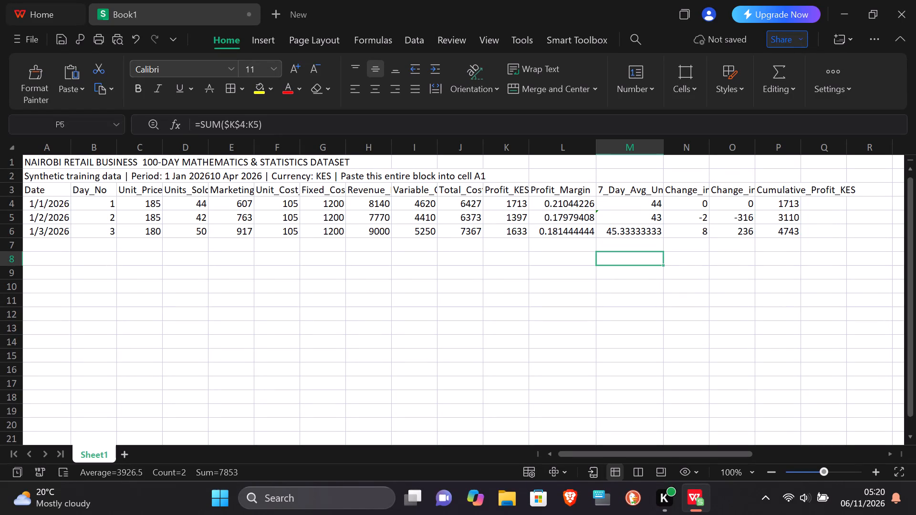
Make the dataset title in row 1 bold across A1:P1.
{"action": "left_click_drag", "start_coordinate": [33, 163], "coordinate": [409, 175]}
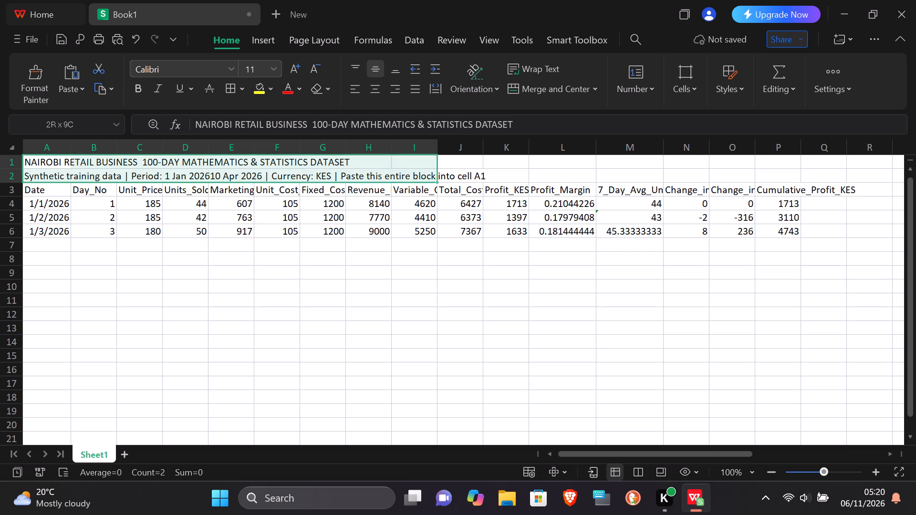
{"action": "left_click_drag", "start_coordinate": [409, 175], "coordinate": [690, 153]}
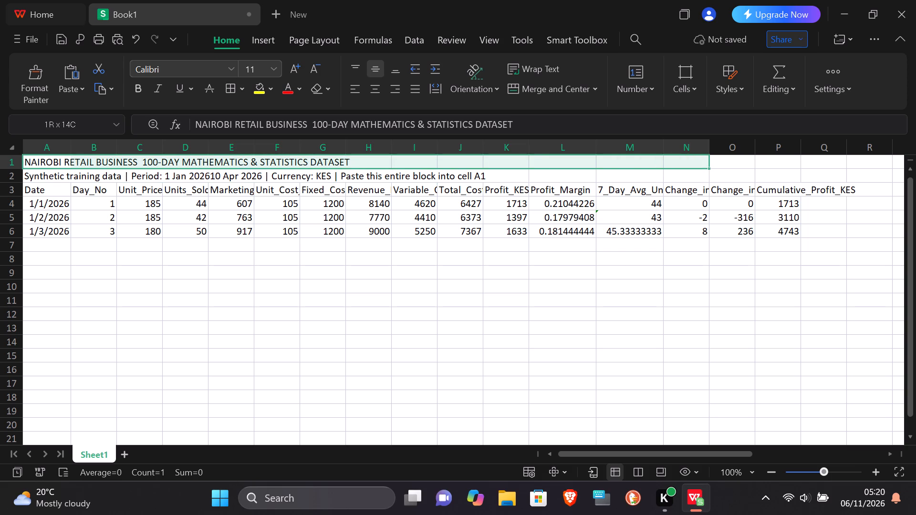
{"action": "left_click_drag", "start_coordinate": [690, 153], "coordinate": [815, 162]}
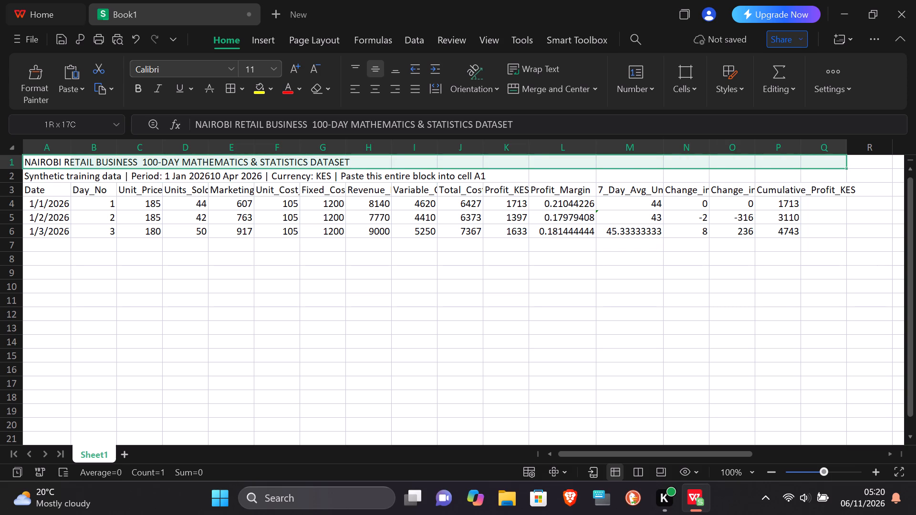
{"action": "left_click_drag", "start_coordinate": [815, 162], "coordinate": [791, 166]}
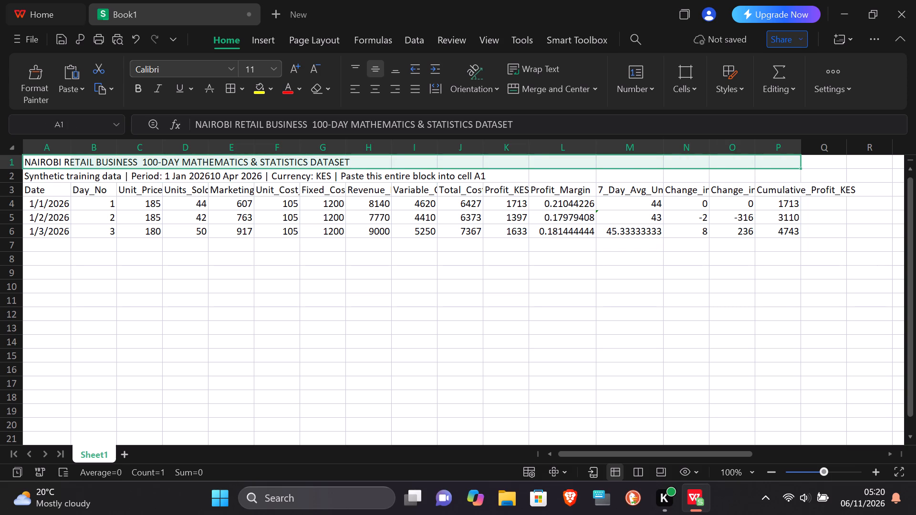
{"action": "key", "text": "ctrl+b"}
{"action": "left_click", "coordinate": [139, 95]}
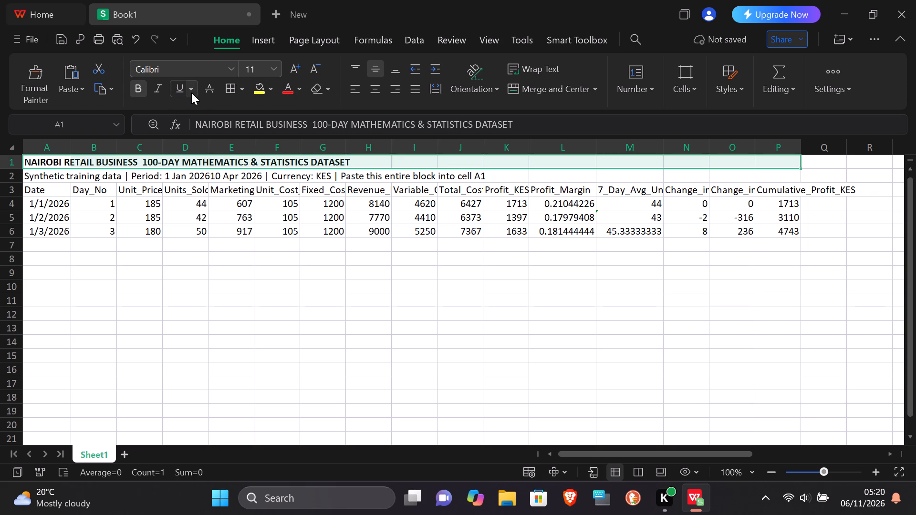
{"action": "left_click", "coordinate": [188, 88]}
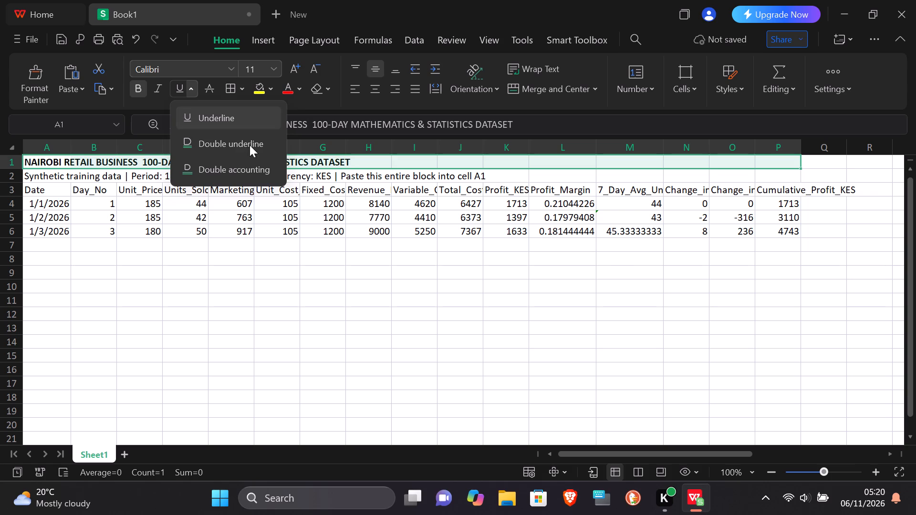
{"action": "left_click", "coordinate": [208, 195]}
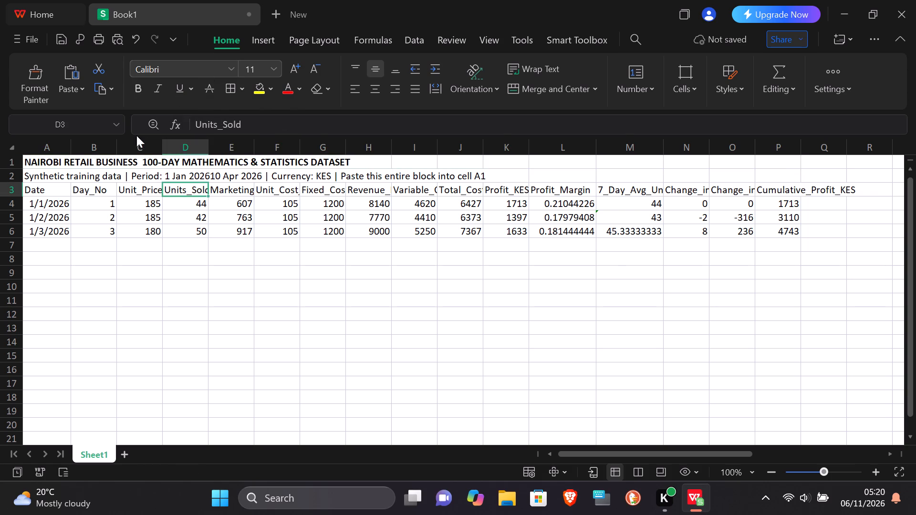
Format the title across A1:Q1 as 14-point italic Arial Black, merged and centered.
{"action": "left_click_drag", "start_coordinate": [31, 164], "coordinate": [650, 136]}
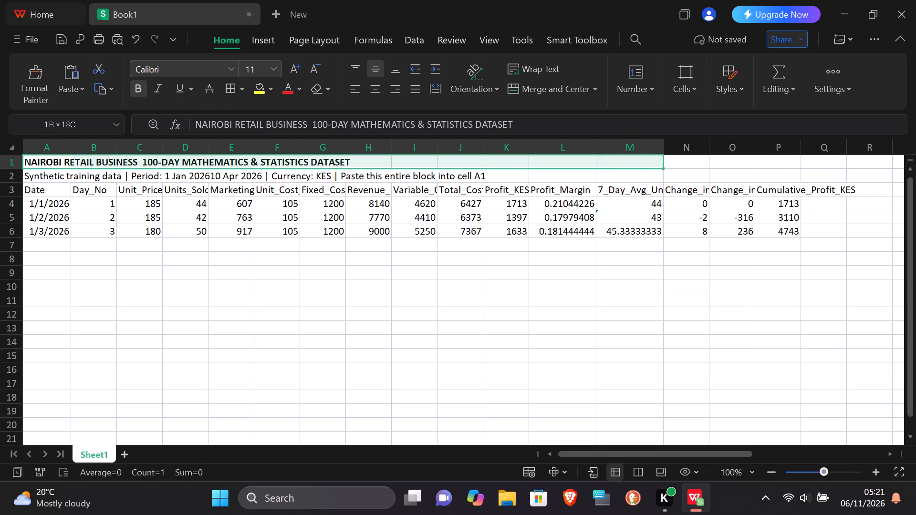
{"action": "left_click_drag", "start_coordinate": [650, 136], "coordinate": [810, 170]}
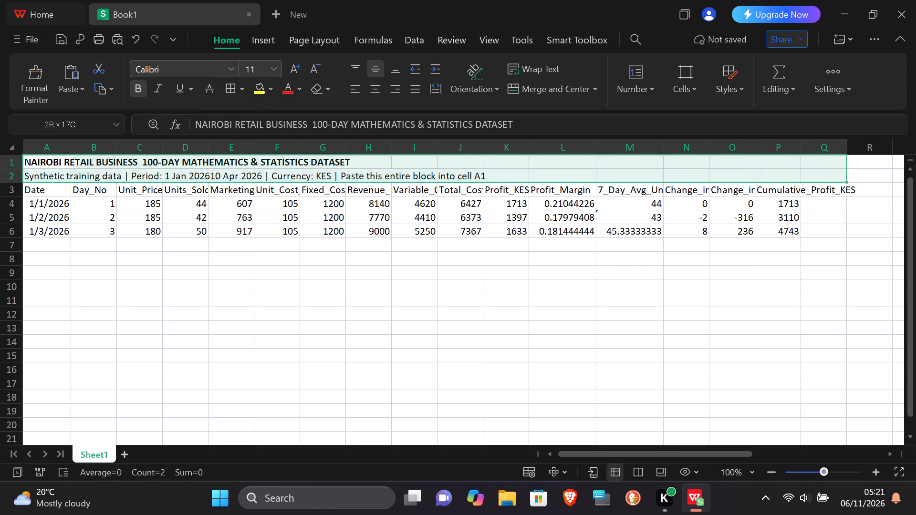
{"action": "left_click_drag", "start_coordinate": [810, 170], "coordinate": [810, 163]}
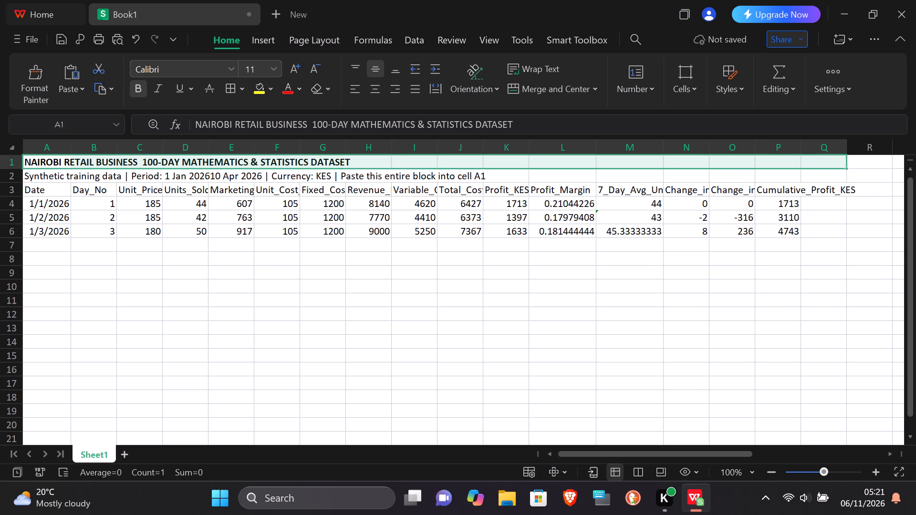
{"action": "left_click", "coordinate": [268, 71]}
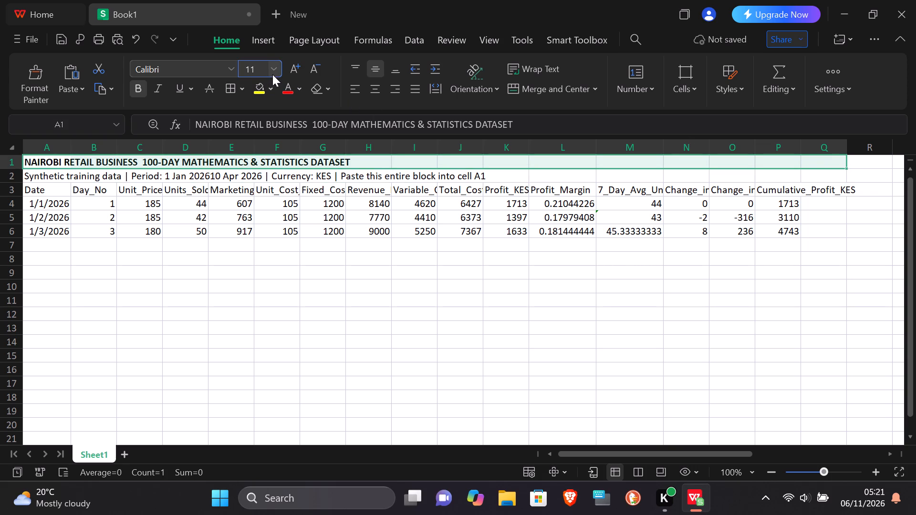
{"action": "left_click", "coordinate": [274, 72]}
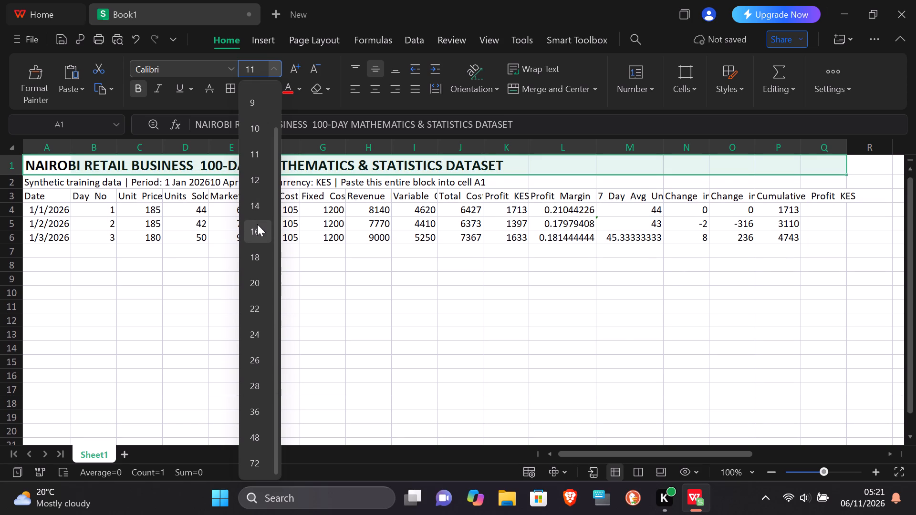
{"action": "left_click", "coordinate": [261, 209]}
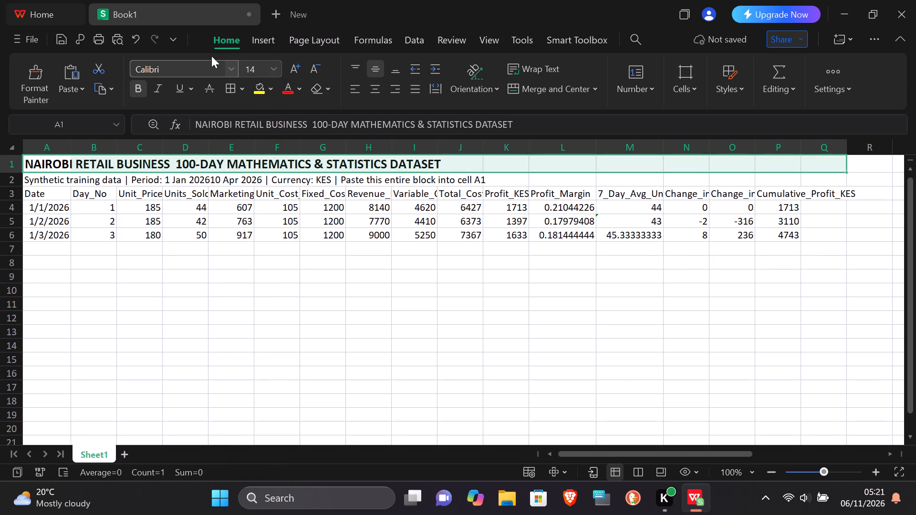
{"action": "left_click", "coordinate": [232, 64]}
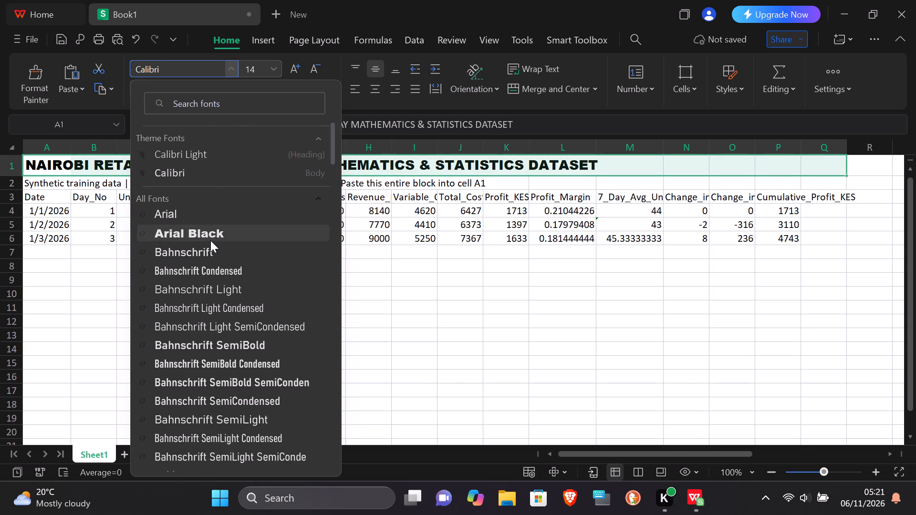
{"action": "left_click", "coordinate": [210, 240]}
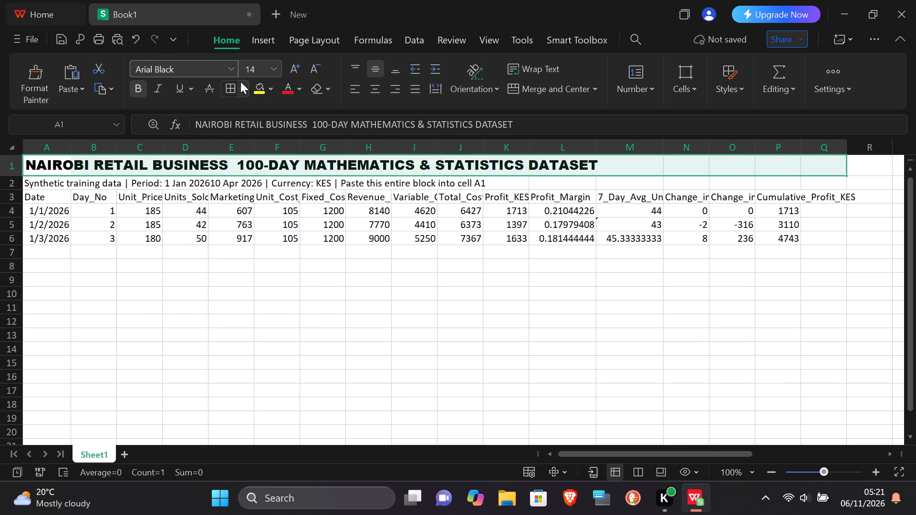
{"action": "left_click", "coordinate": [160, 95]}
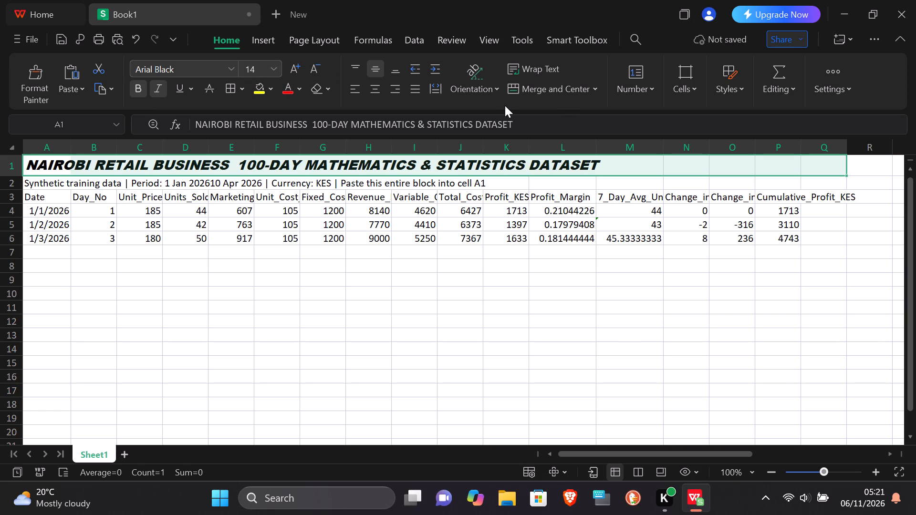
{"action": "left_click", "coordinate": [542, 92]}
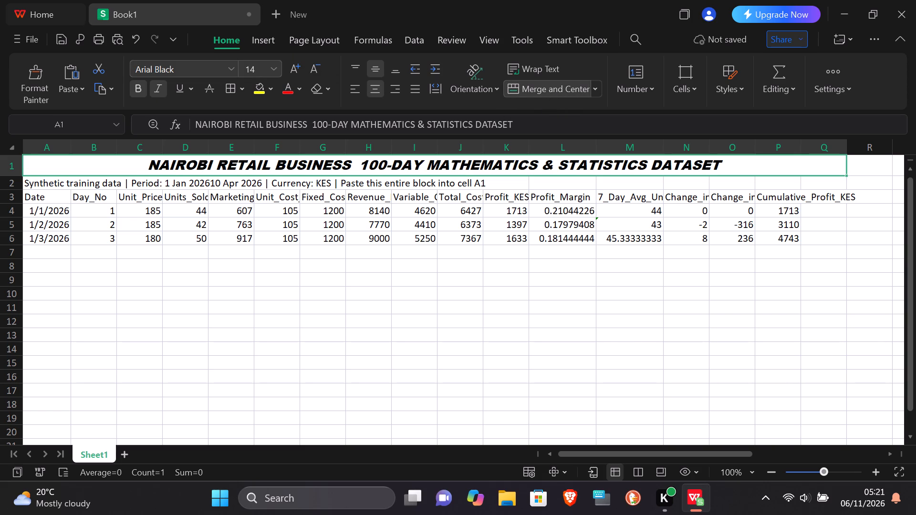
Merge and center the row 2 subtitle across A2:Q2 and format it in bold Arial Black.
{"action": "left_click_drag", "start_coordinate": [34, 186], "coordinate": [213, 228]}
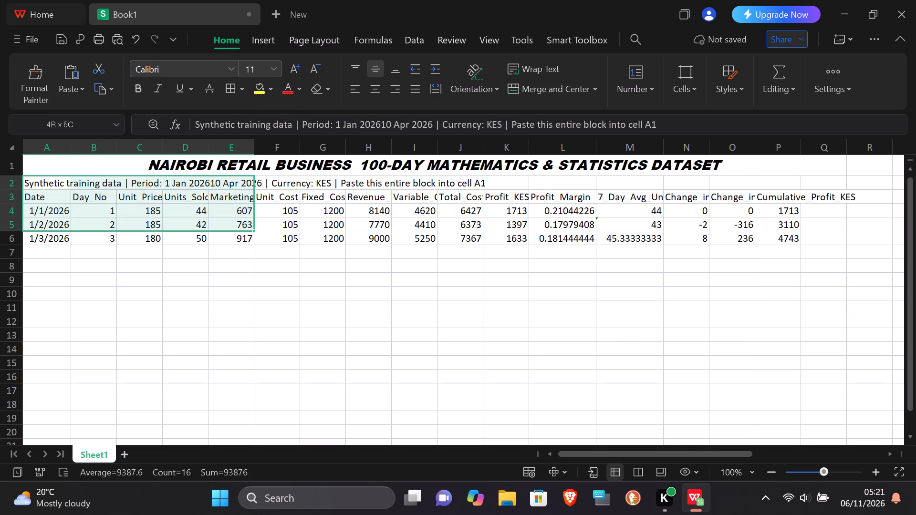
{"action": "left_click_drag", "start_coordinate": [213, 228], "coordinate": [808, 177]}
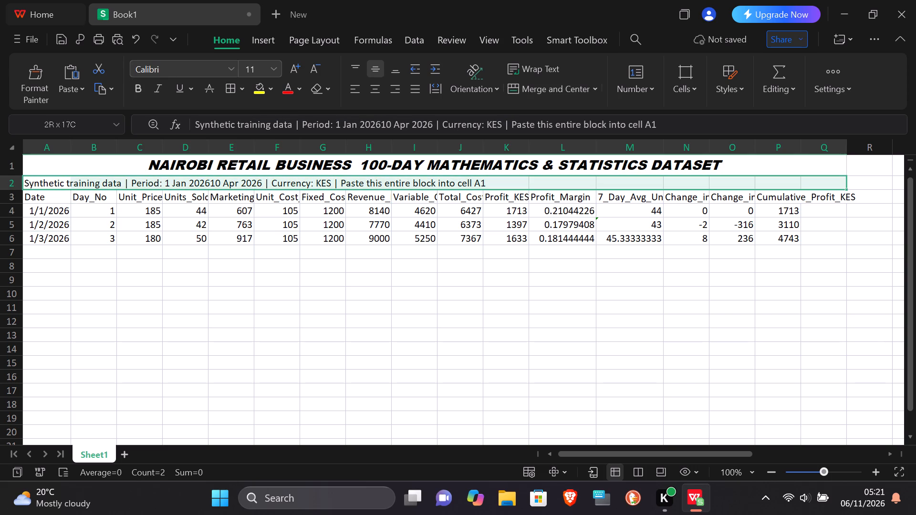
{"action": "left_click_drag", "start_coordinate": [808, 177], "coordinate": [822, 187]}
{"action": "left_click", "coordinate": [531, 85]}
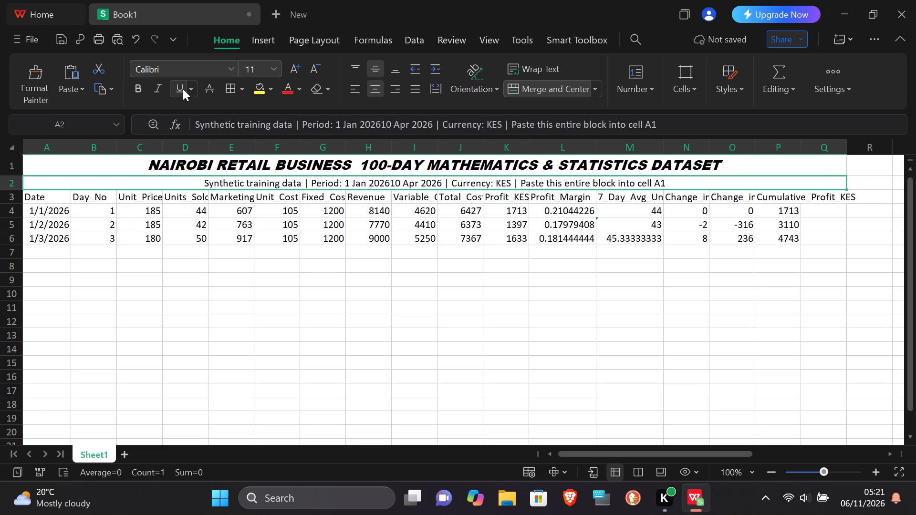
{"action": "left_click", "coordinate": [139, 90]}
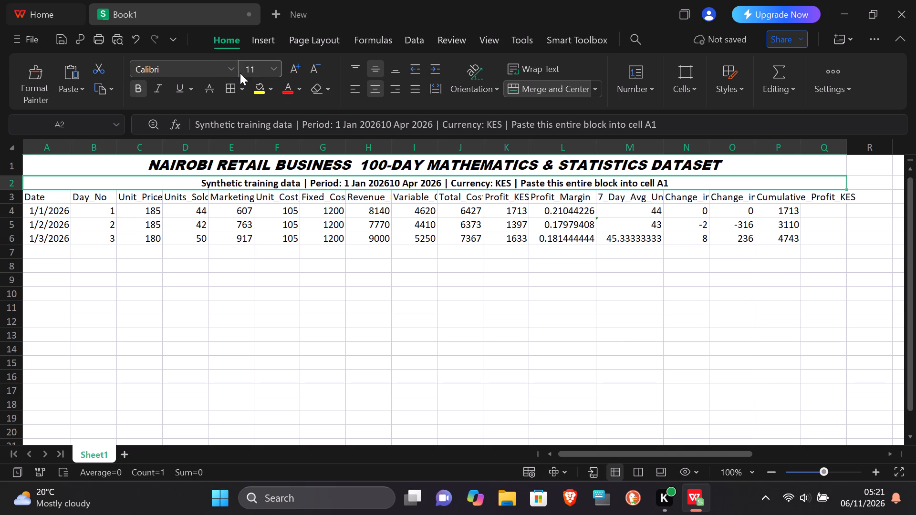
{"action": "left_click", "coordinate": [227, 69]}
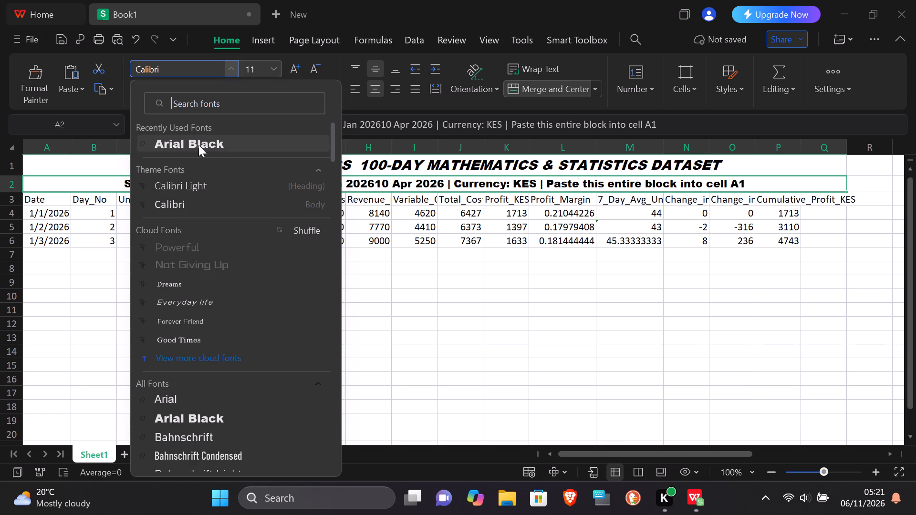
{"action": "left_click", "coordinate": [198, 145]}
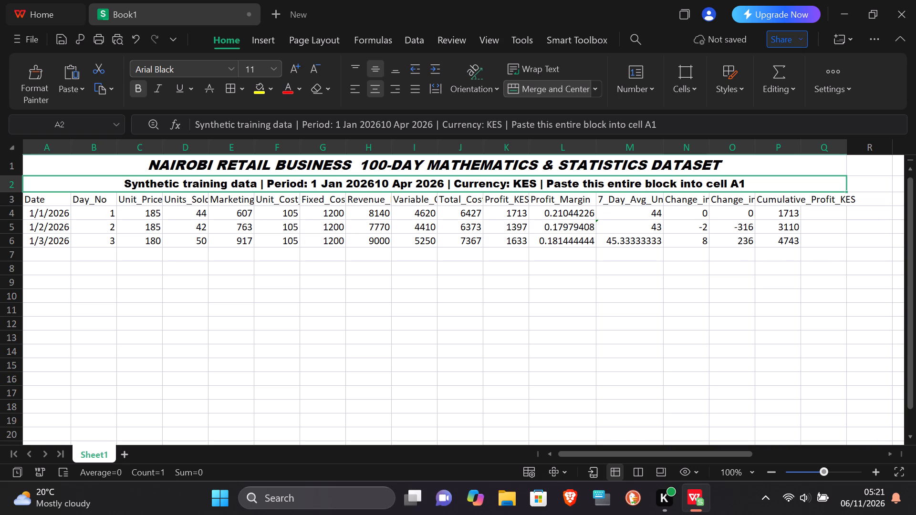
Widen column C (Unit_Price_KES) slightly and column E (Marketing_Spend) enough to reveal more of their headers.
{"action": "left_click", "coordinate": [161, 199]}
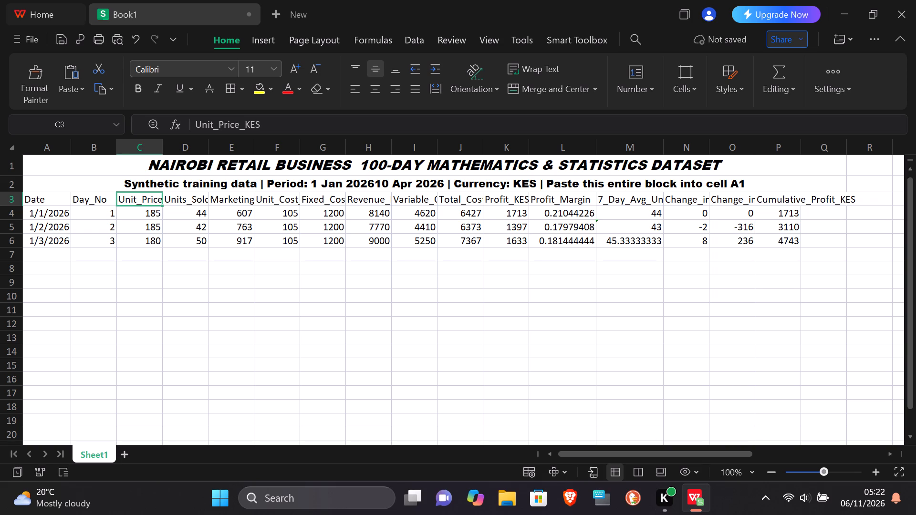
{"action": "left_click", "coordinate": [163, 161]}
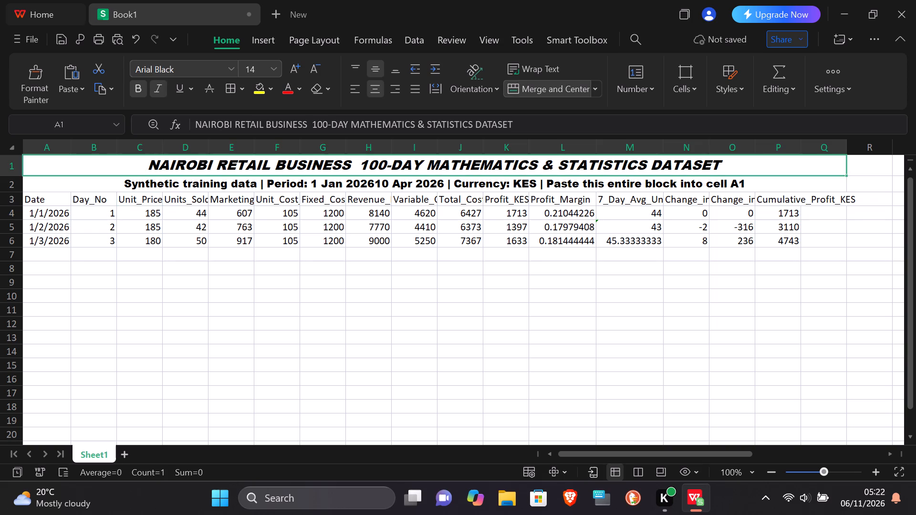
{"action": "left_click_drag", "start_coordinate": [164, 154], "coordinate": [170, 154]}
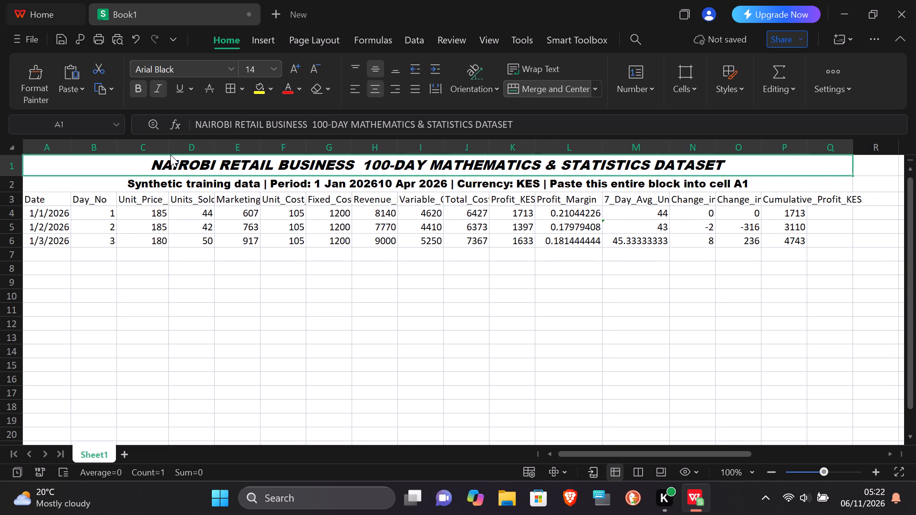
{"action": "left_click", "coordinate": [256, 155]}
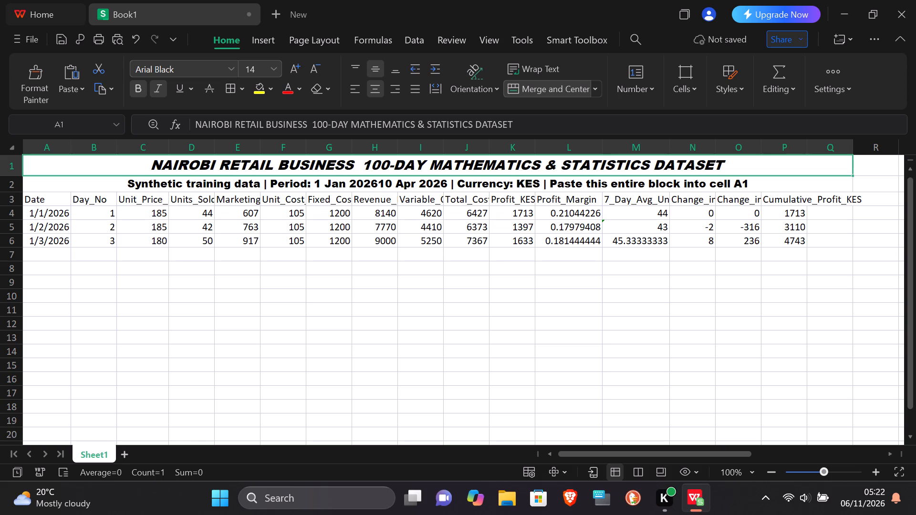
{"action": "left_click_drag", "start_coordinate": [260, 154], "coordinate": [271, 154]}
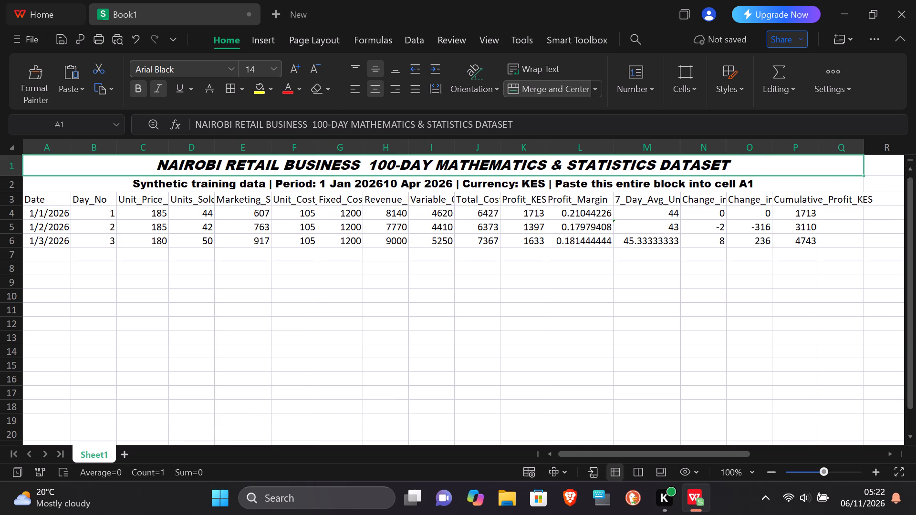
{"action": "left_click_drag", "start_coordinate": [271, 153], "coordinate": [286, 155]}
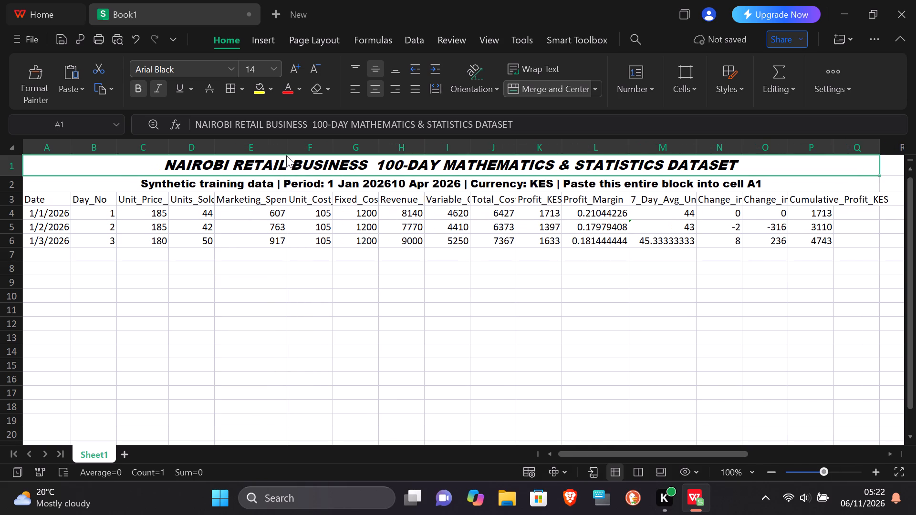
{"action": "left_click", "coordinate": [286, 155]}
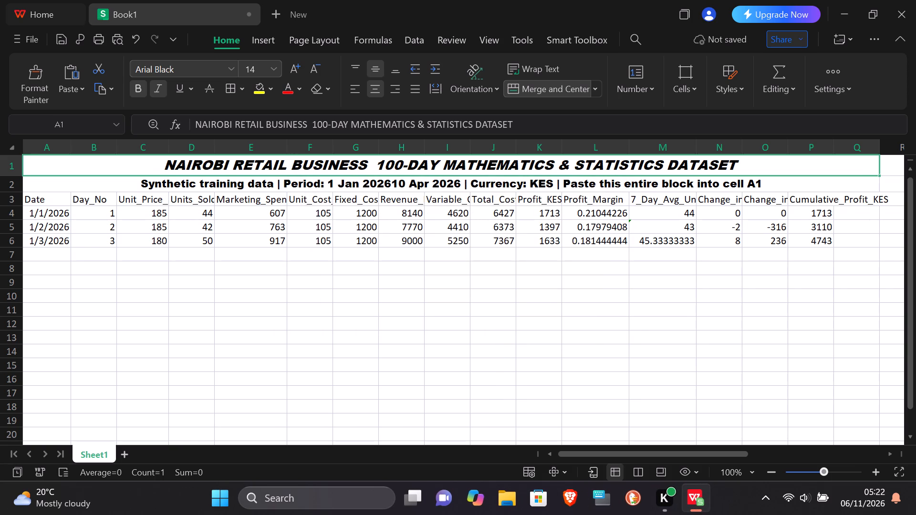
Widen column G and column F to fit the full Fixed_Cost_KES and Unit_Cost_KES headers.
{"action": "left_click", "coordinate": [407, 201]}
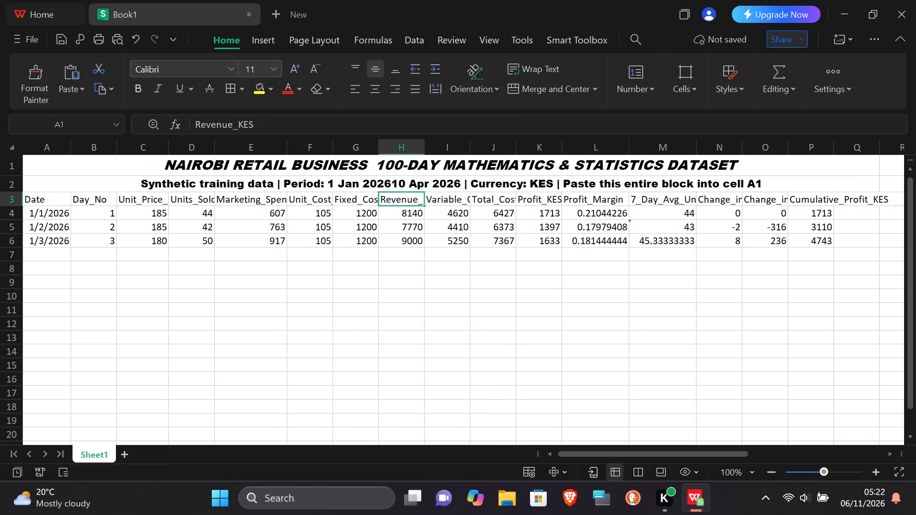
{"action": "left_click", "coordinate": [361, 210]}
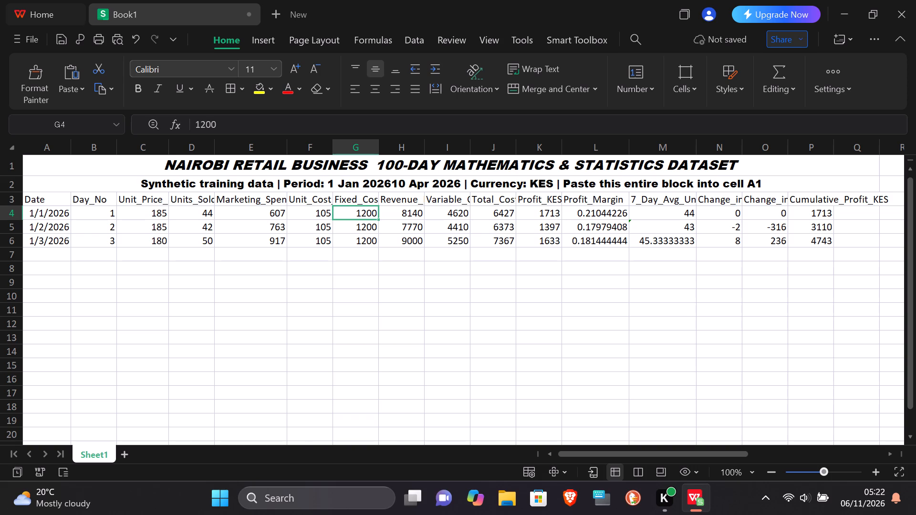
{"action": "left_click_drag", "start_coordinate": [375, 149], "coordinate": [391, 152]}
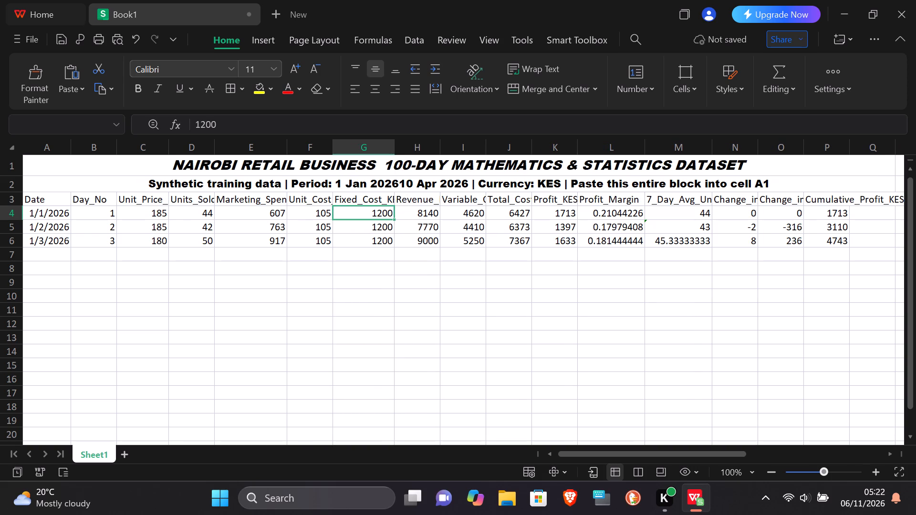
{"action": "left_click_drag", "start_coordinate": [396, 153], "coordinate": [421, 154]}
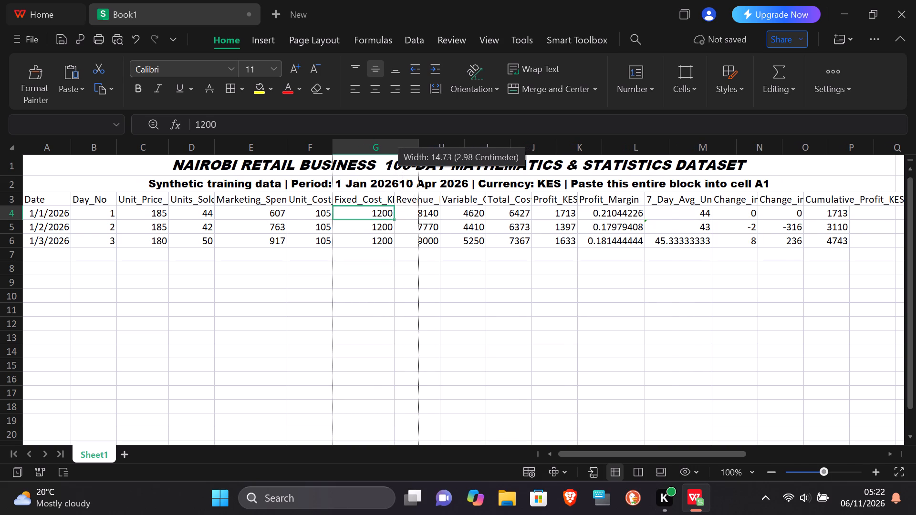
{"action": "left_click_drag", "start_coordinate": [421, 154], "coordinate": [422, 154]}
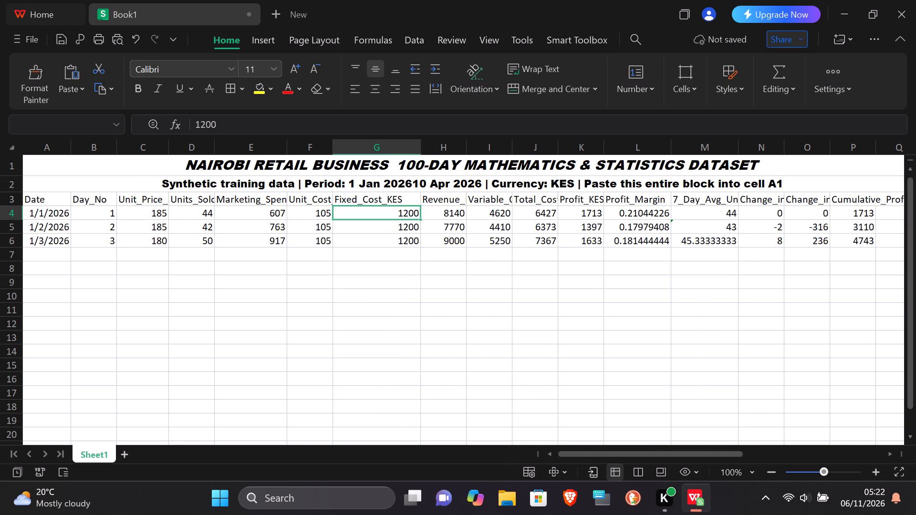
{"action": "left_click_drag", "start_coordinate": [331, 152], "coordinate": [341, 156]}
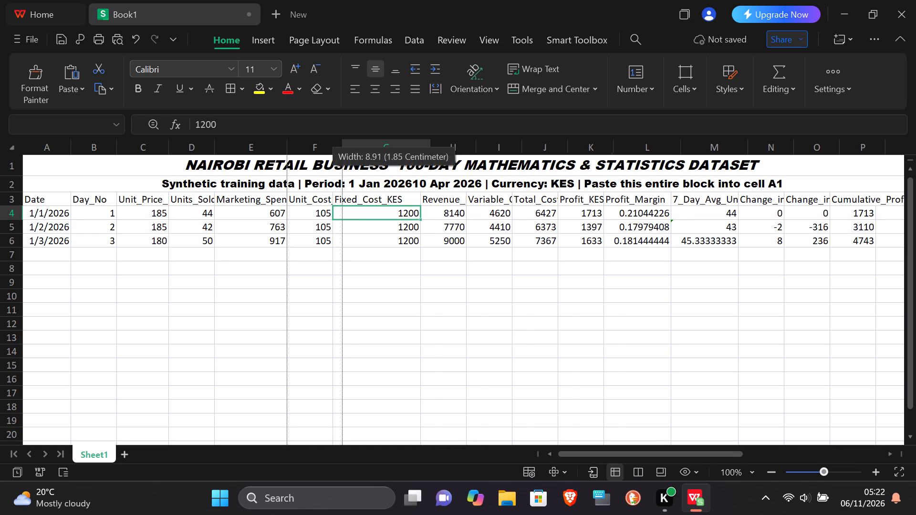
{"action": "left_click_drag", "start_coordinate": [341, 156], "coordinate": [344, 157]}
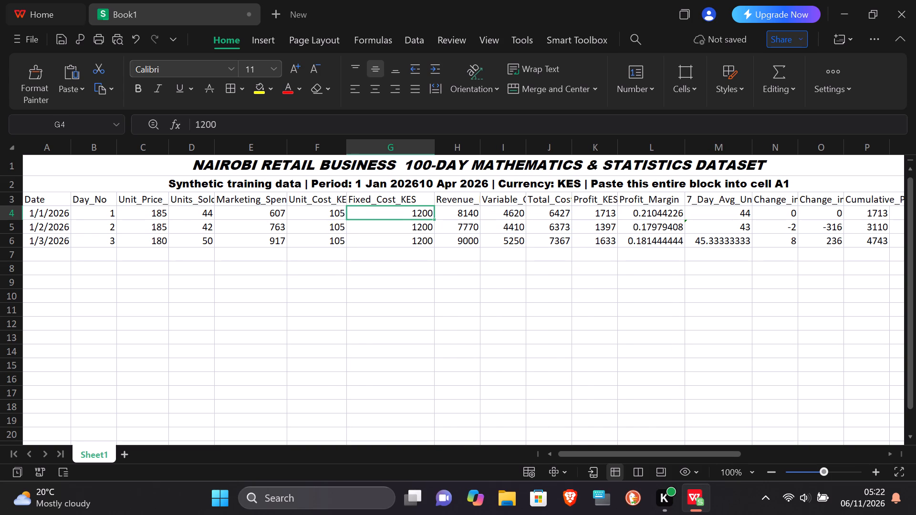
{"action": "left_click_drag", "start_coordinate": [348, 151], "coordinate": [378, 157]}
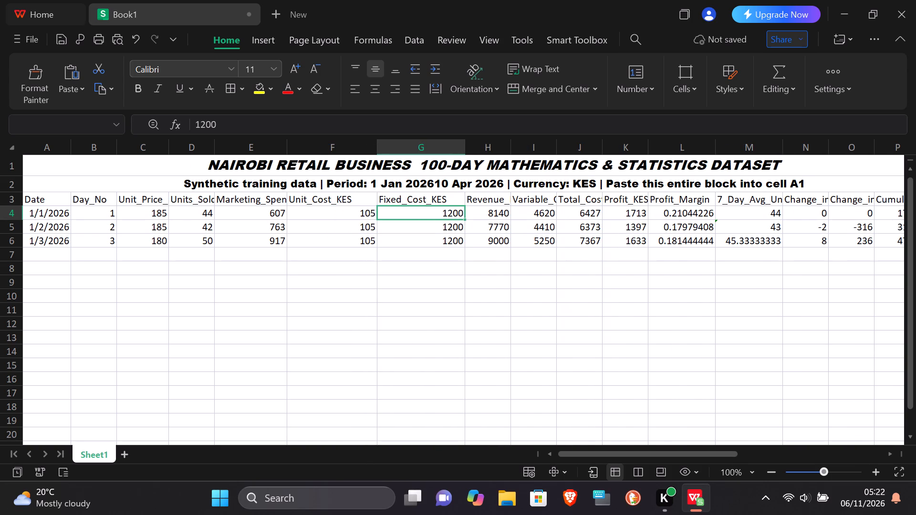
Widen column E further, and widen columns D and C to fit the full Units_Sold and Unit_Price_KES headers.
{"action": "left_click_drag", "start_coordinate": [288, 155], "coordinate": [304, 159]}
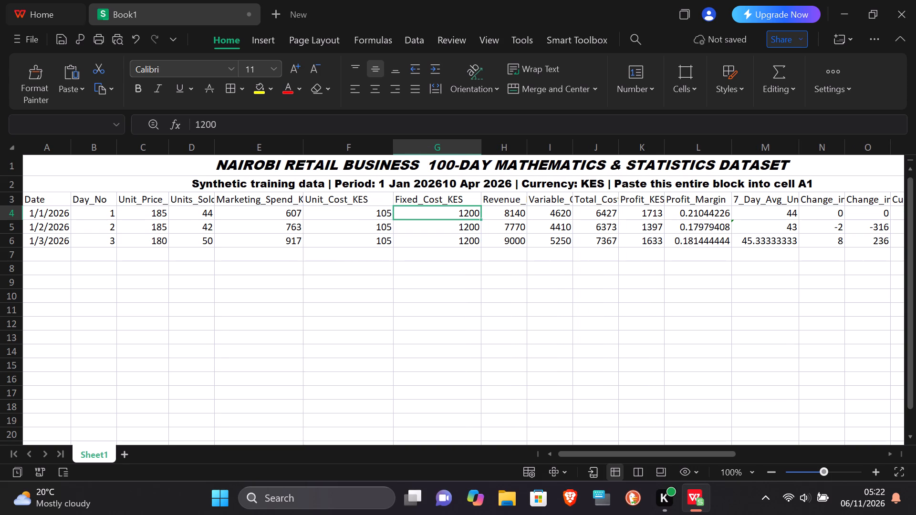
{"action": "left_click_drag", "start_coordinate": [213, 151], "coordinate": [239, 154]}
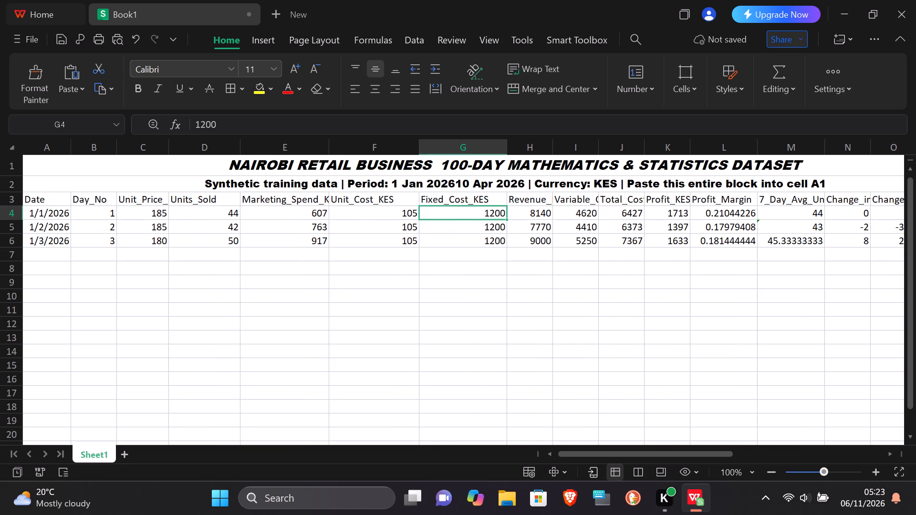
{"action": "left_click_drag", "start_coordinate": [167, 153], "coordinate": [176, 155]}
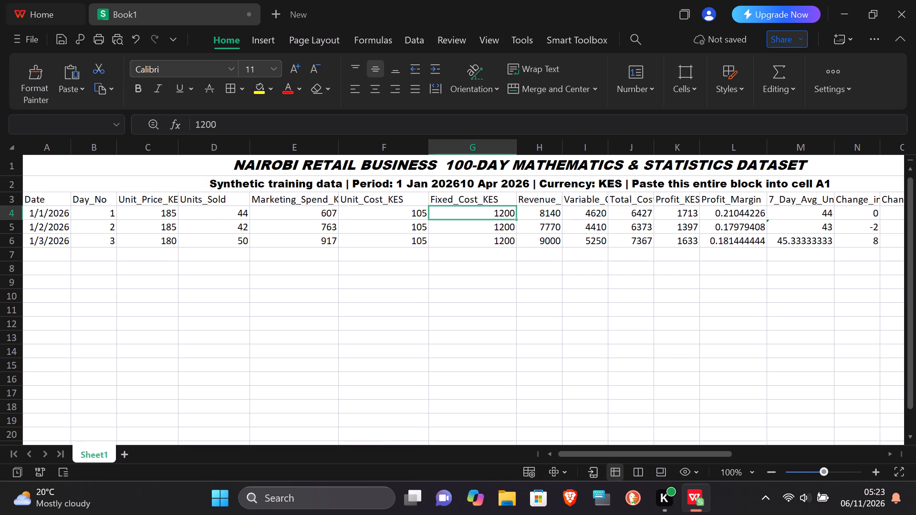
{"action": "left_click_drag", "start_coordinate": [178, 152], "coordinate": [205, 157]}
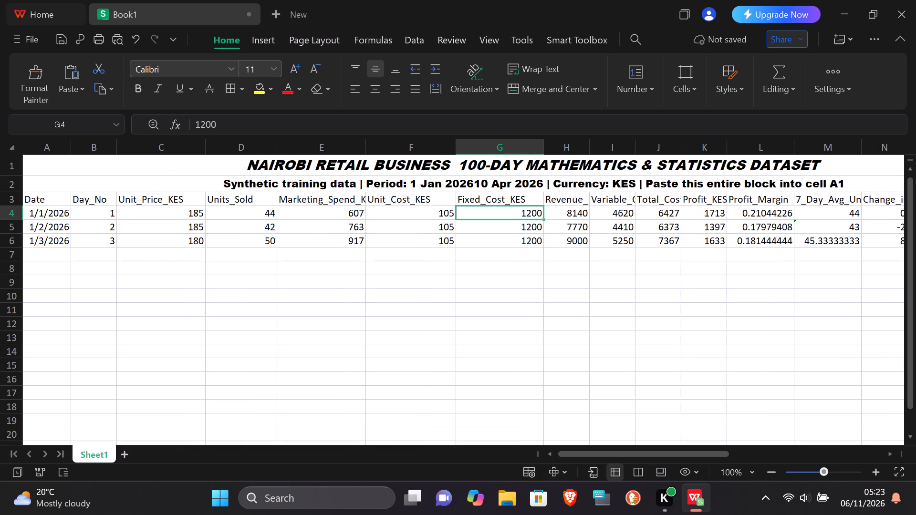
Widen columns H through K to show more of the Revenue_KES, Variable_Cost, Total_Cost and Profit_KES headers.
{"action": "left_click_drag", "start_coordinate": [589, 152], "coordinate": [607, 154]}
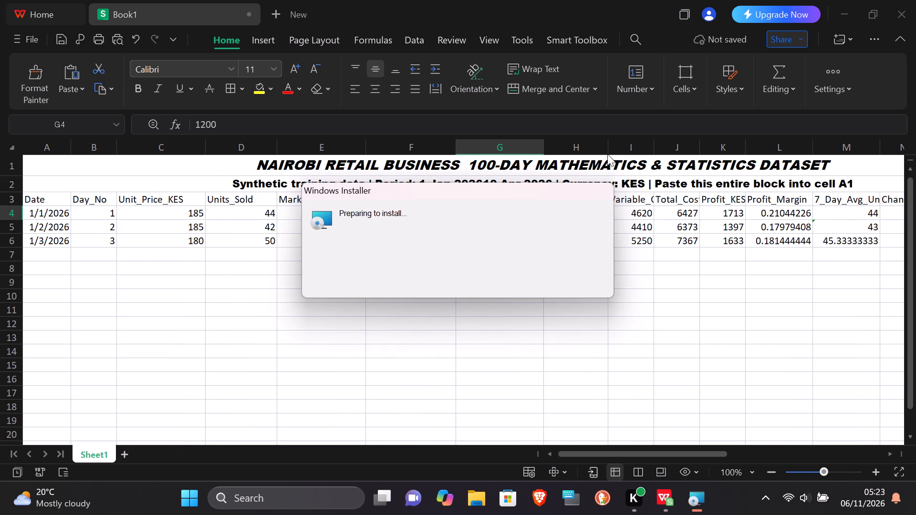
{"action": "left_click", "coordinate": [643, 264]}
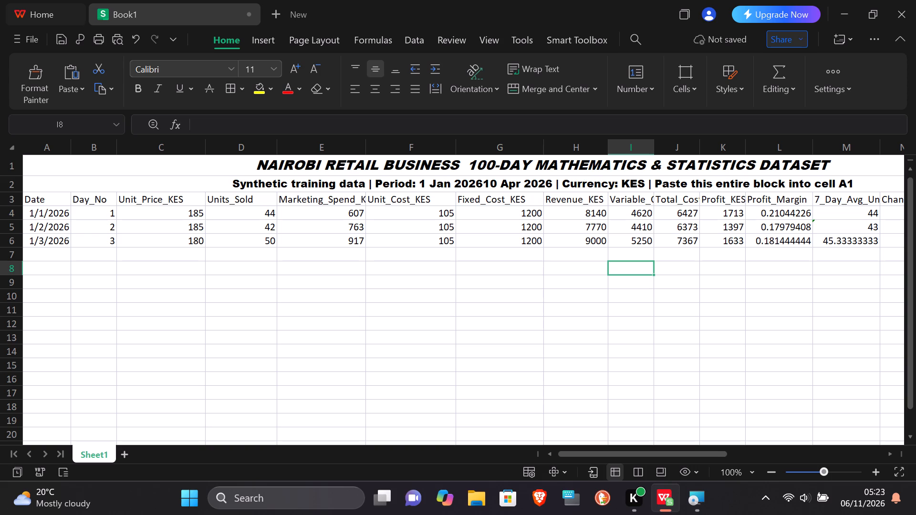
{"action": "left_click_drag", "start_coordinate": [605, 146], "coordinate": [619, 150]}
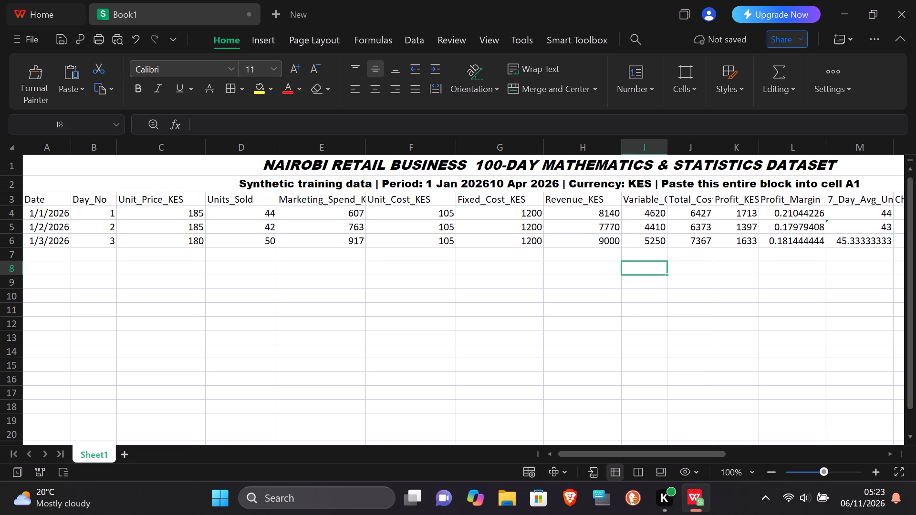
{"action": "left_click_drag", "start_coordinate": [666, 148], "coordinate": [682, 150]}
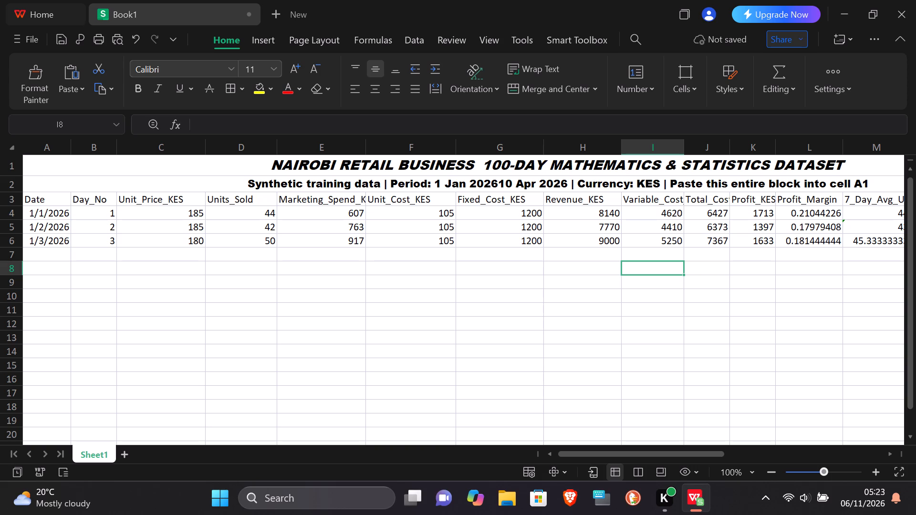
{"action": "left_click_drag", "start_coordinate": [727, 153], "coordinate": [739, 154]}
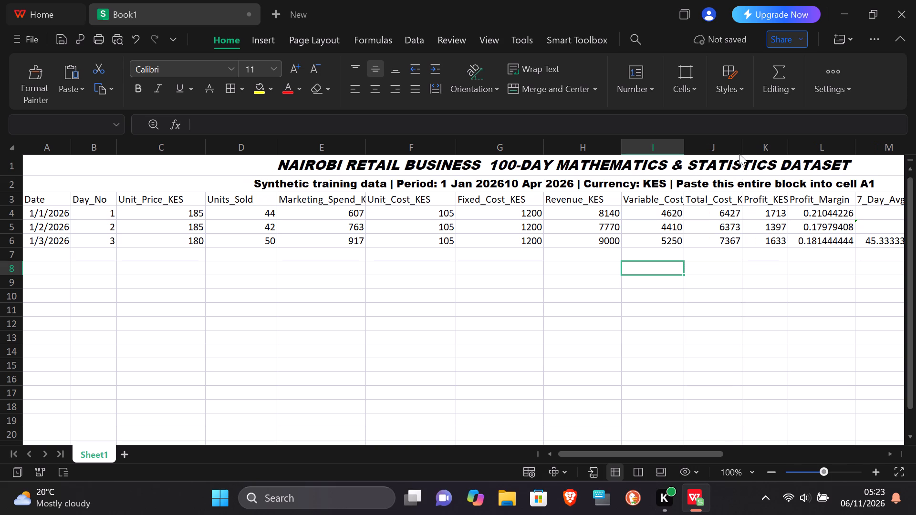
{"action": "left_click_drag", "start_coordinate": [788, 151], "coordinate": [806, 154]}
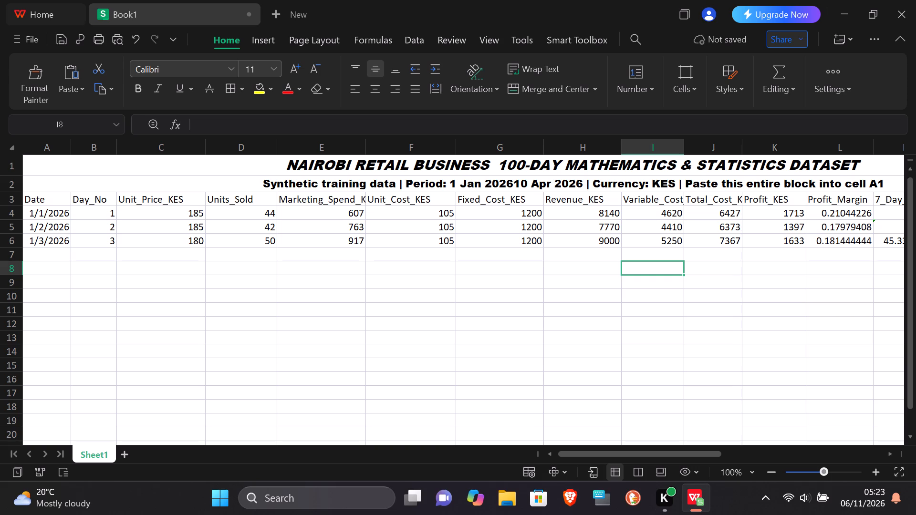
{"action": "left_click_drag", "start_coordinate": [870, 154], "coordinate": [877, 156]}
{"action": "left_click", "coordinate": [863, 161]}
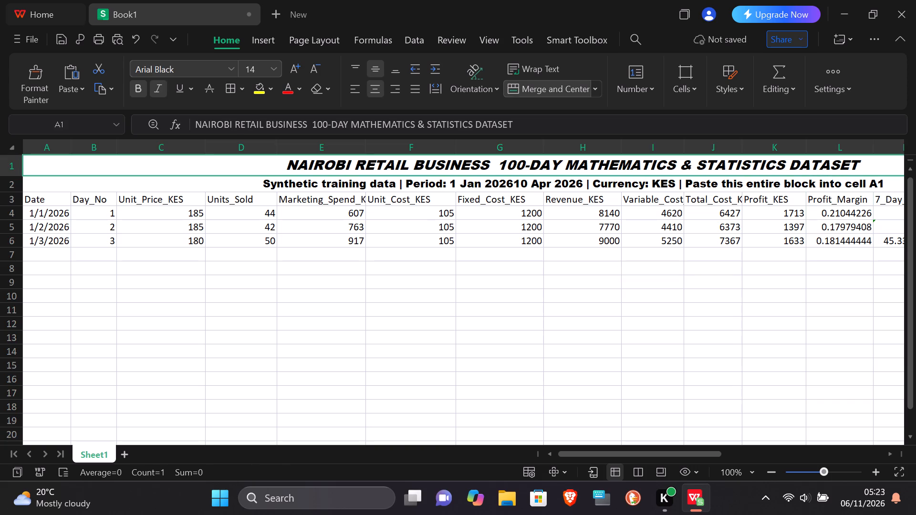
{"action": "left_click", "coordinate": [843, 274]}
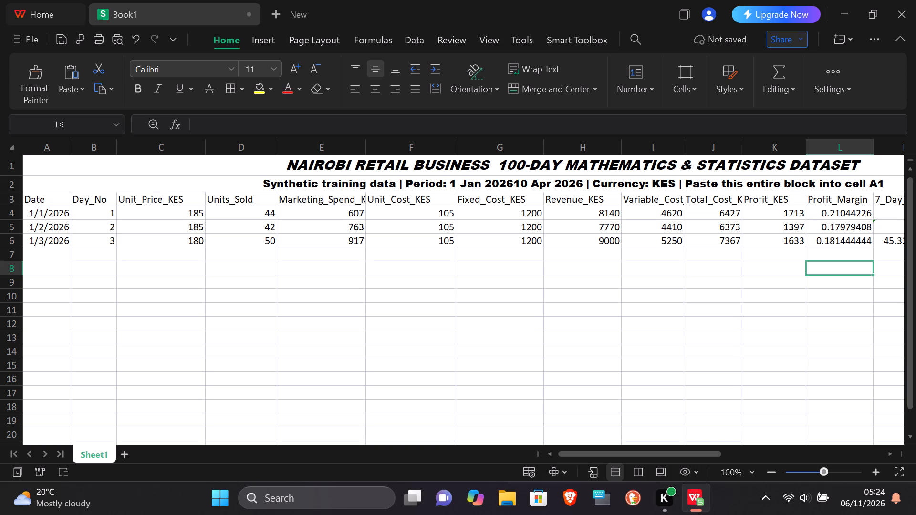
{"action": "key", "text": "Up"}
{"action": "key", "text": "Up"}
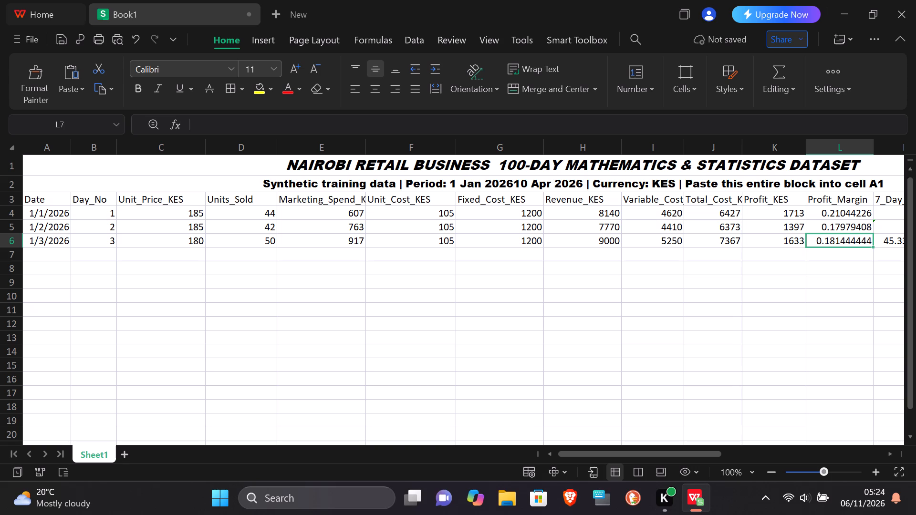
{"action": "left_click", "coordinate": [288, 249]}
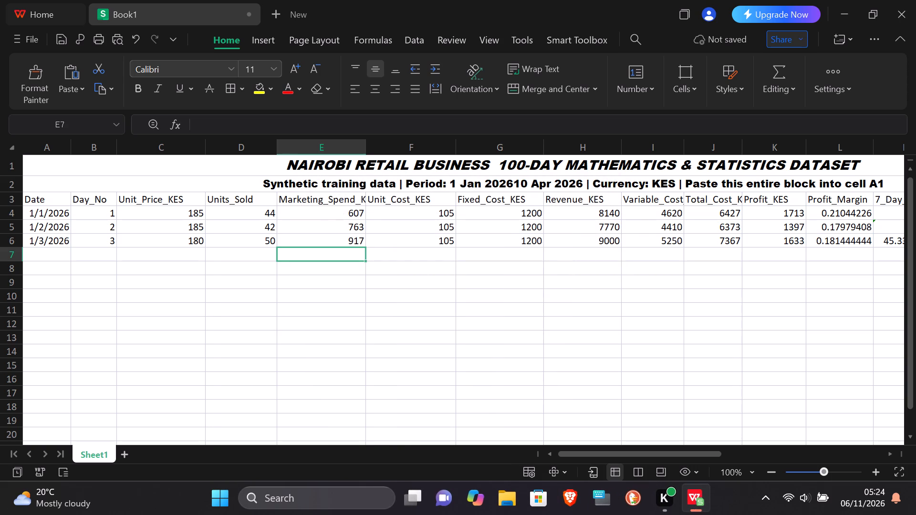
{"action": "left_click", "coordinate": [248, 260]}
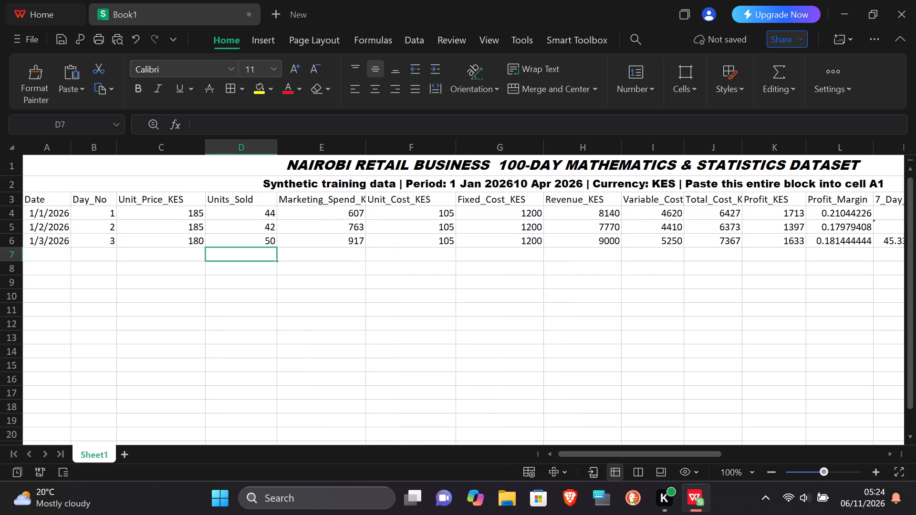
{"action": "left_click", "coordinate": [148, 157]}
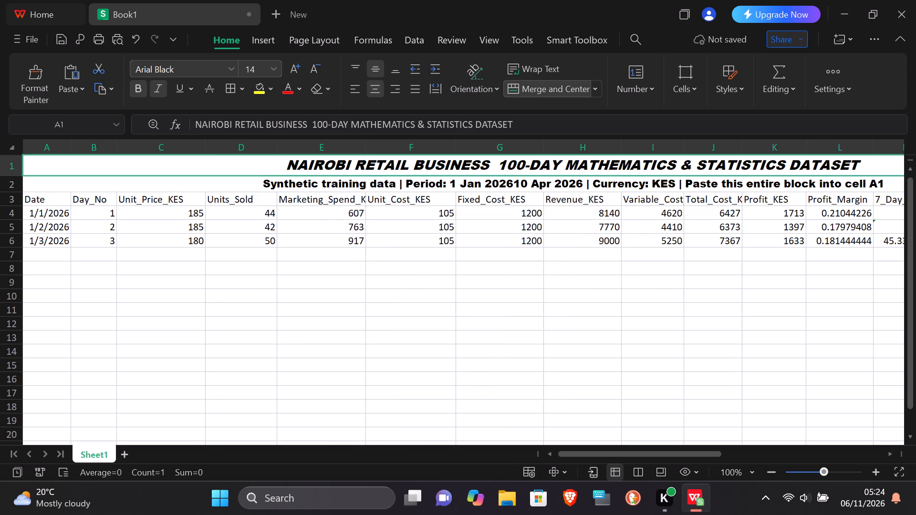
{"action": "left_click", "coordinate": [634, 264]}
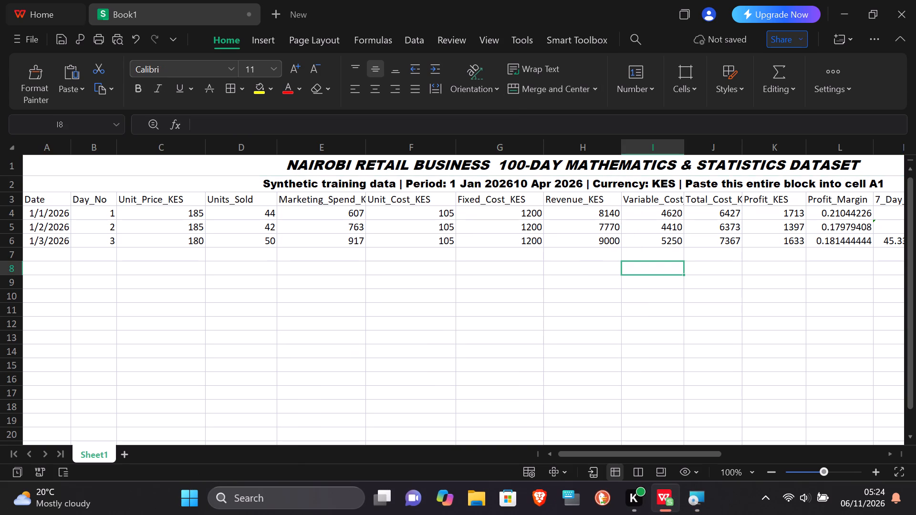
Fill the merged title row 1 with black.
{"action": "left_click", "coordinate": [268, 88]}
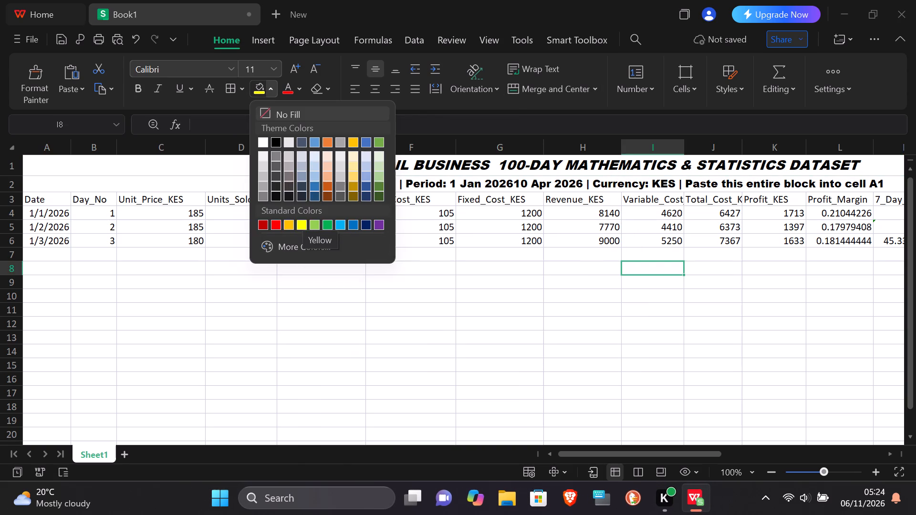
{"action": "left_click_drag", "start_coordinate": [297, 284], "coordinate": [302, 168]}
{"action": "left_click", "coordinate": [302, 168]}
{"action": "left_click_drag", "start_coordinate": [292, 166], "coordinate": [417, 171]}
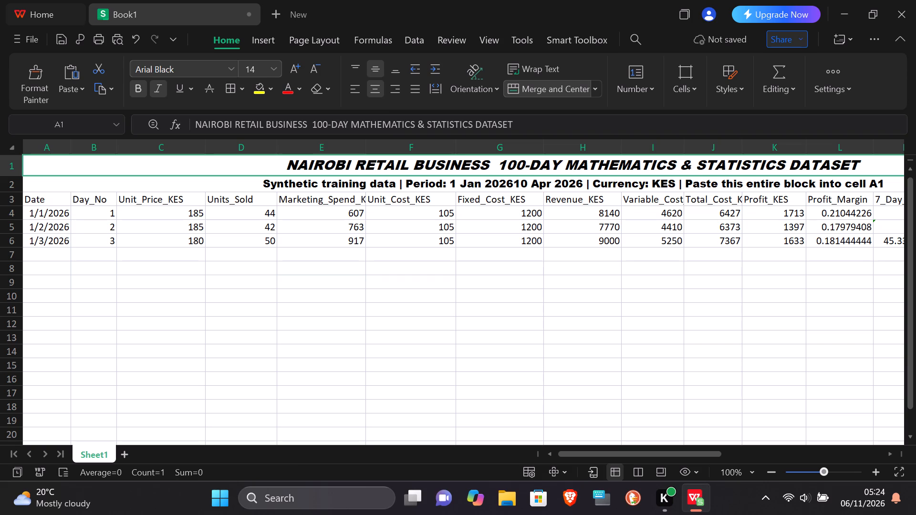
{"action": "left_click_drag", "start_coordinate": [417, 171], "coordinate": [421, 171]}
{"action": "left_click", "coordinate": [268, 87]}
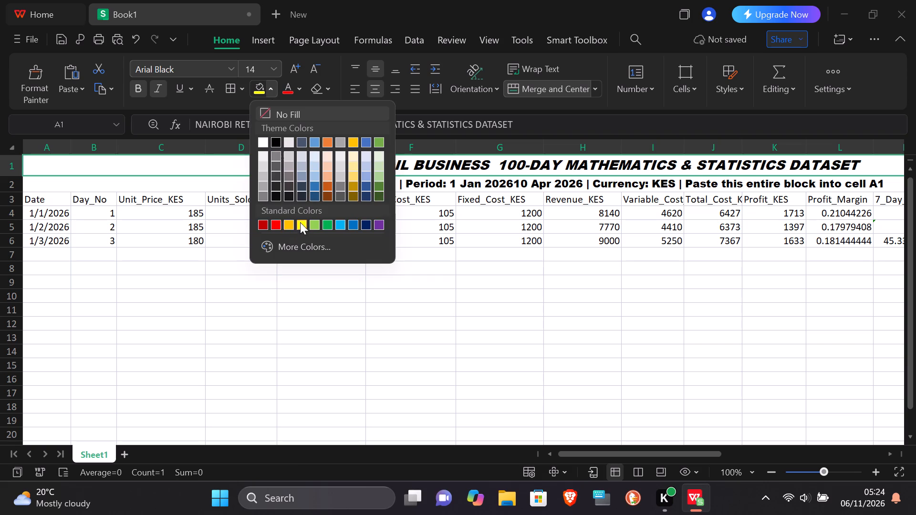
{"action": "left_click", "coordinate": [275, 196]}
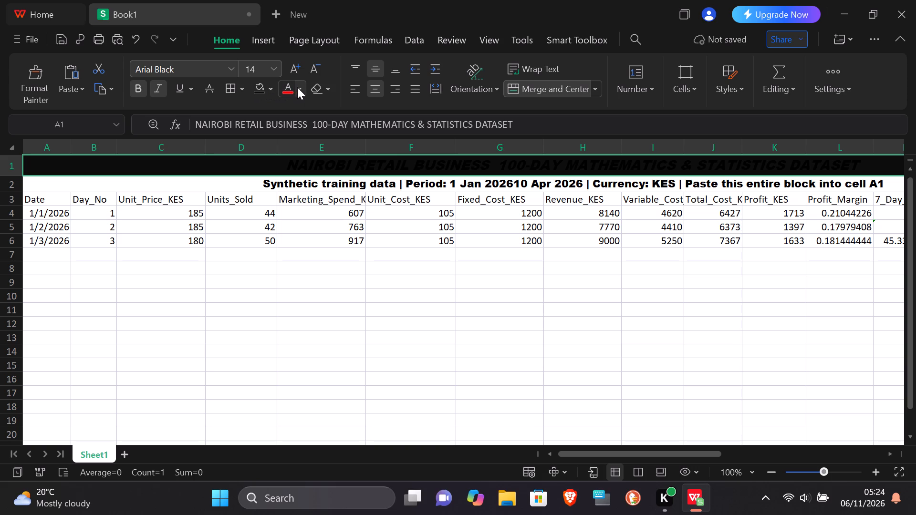
Change the fill of the merged title row 1 to white.
{"action": "left_click", "coordinate": [269, 87]}
{"action": "left_click", "coordinate": [260, 144]}
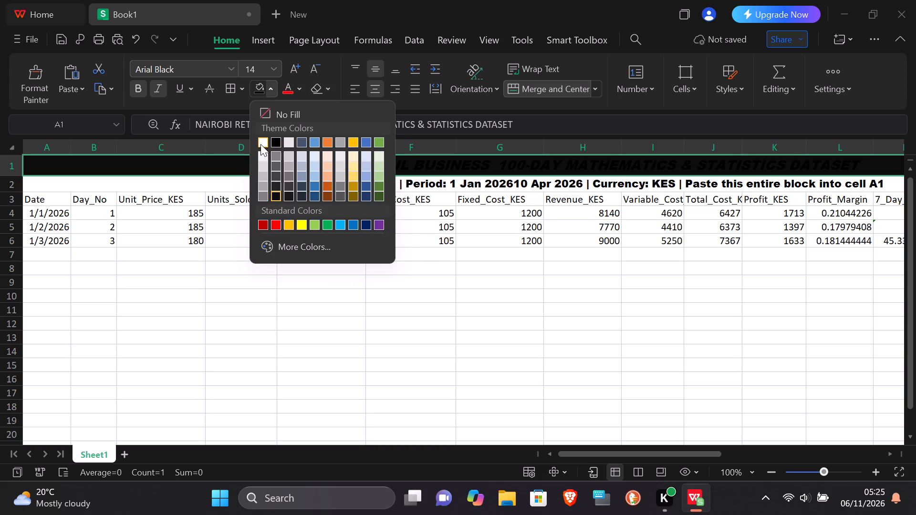
{"action": "left_click", "coordinate": [277, 265]}
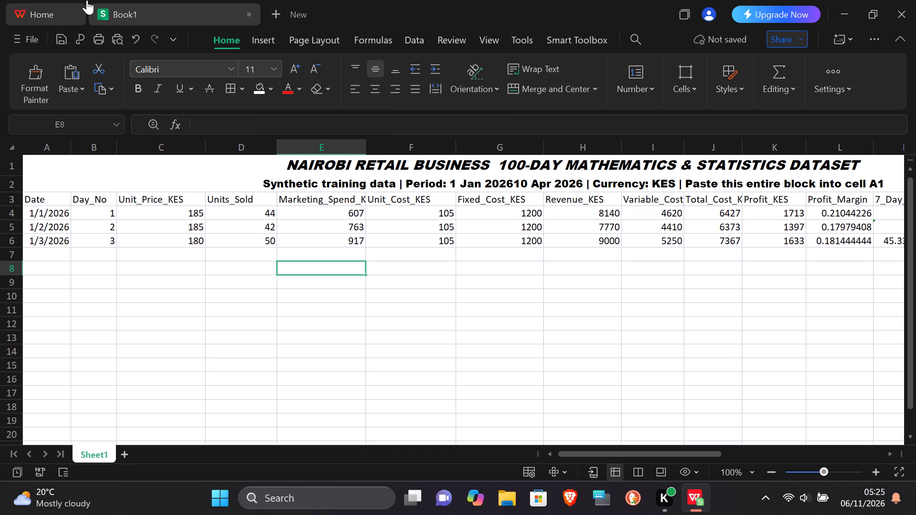
Open the recent local spreadsheet Book1.xlsx from the WPS Sheets start page.
{"action": "left_click", "coordinate": [32, 0]}
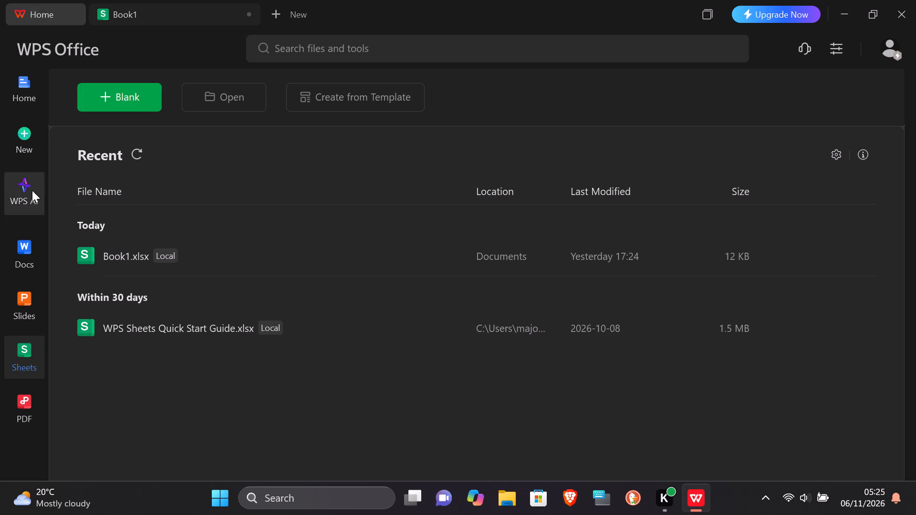
{"action": "left_click", "coordinate": [26, 305]}
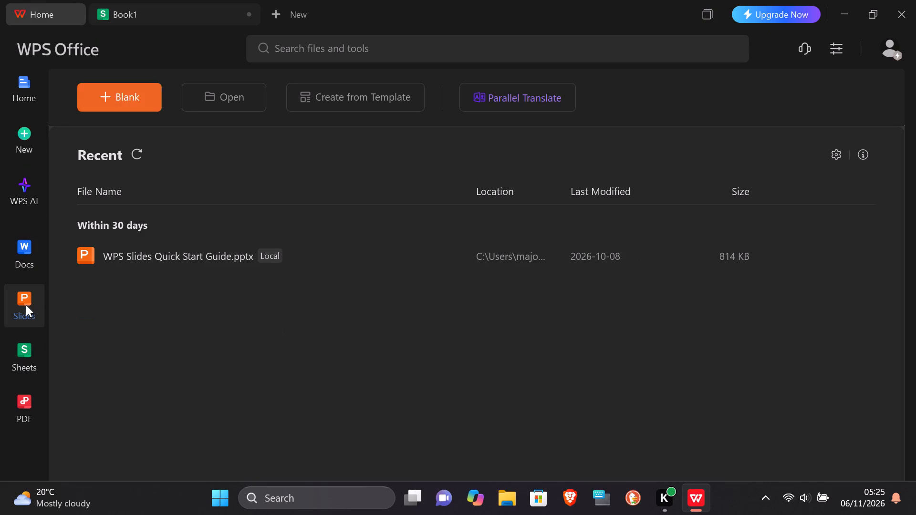
{"action": "left_click", "coordinate": [0, 387]}
{"action": "left_click", "coordinate": [11, 369]}
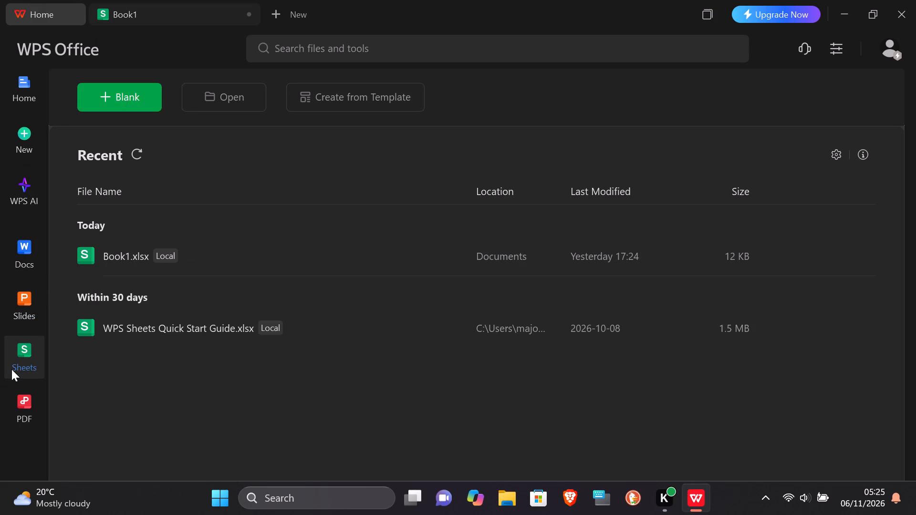
{"action": "triple_click", "coordinate": [137, 262]}
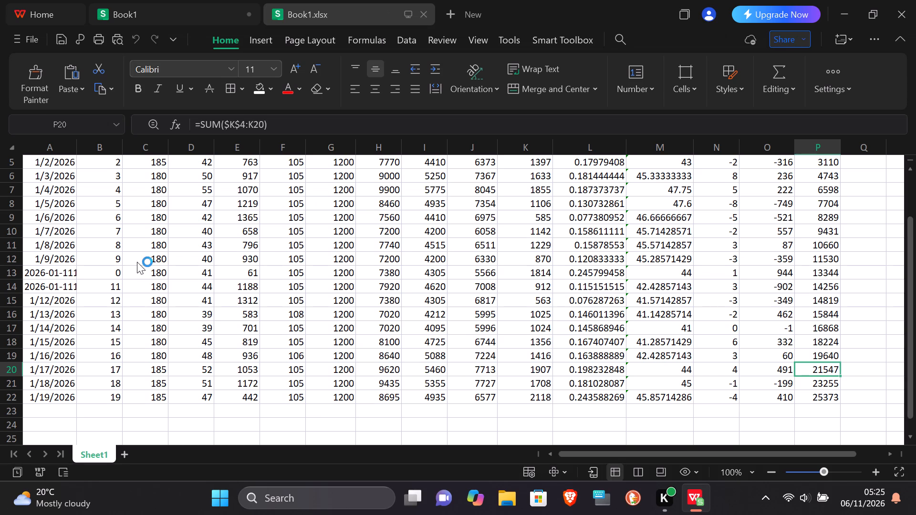
Merge and center the Nairobi retail business title across A1:Q1 in Book1.xlsx.
{"action": "key", "text": "Up"}
{"action": "key", "text": "Up"}
{"action": "key", "text": "Up"}
{"action": "key", "text": "Up"}
{"action": "key", "text": "Up"}
{"action": "key", "text": "Up"}
{"action": "key", "text": "Up"}
{"action": "key", "text": "Up"}
{"action": "key", "text": "Up"}
{"action": "key", "text": "Up"}
{"action": "key", "text": "Up"}
{"action": "key", "text": "Up"}
{"action": "key", "text": "Up"}
{"action": "key", "text": "Up"}
{"action": "key", "text": "Up"}
{"action": "key", "text": "Up"}
{"action": "key", "text": "Up"}
{"action": "key", "text": "Up"}
{"action": "key", "text": "Up"}
{"action": "key", "text": "Up"}
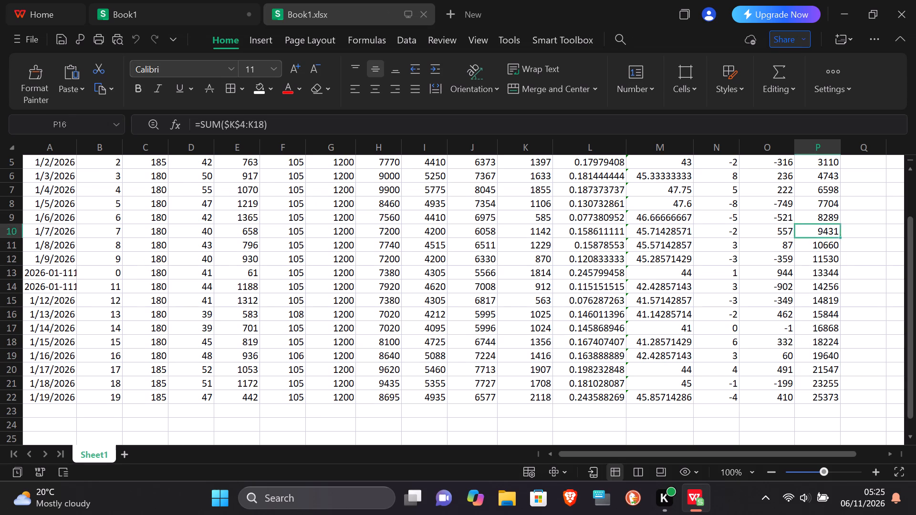
{"action": "key", "text": "Up"}
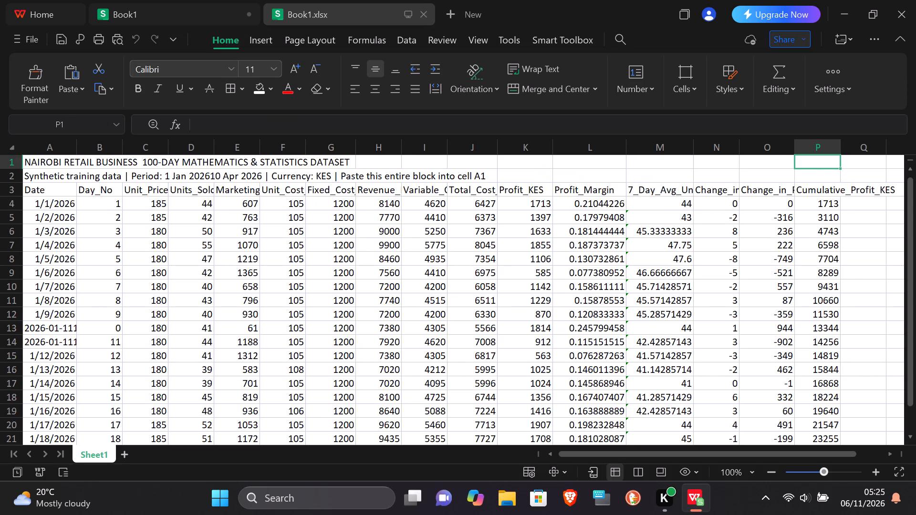
{"action": "left_click_drag", "start_coordinate": [28, 161], "coordinate": [513, 160]}
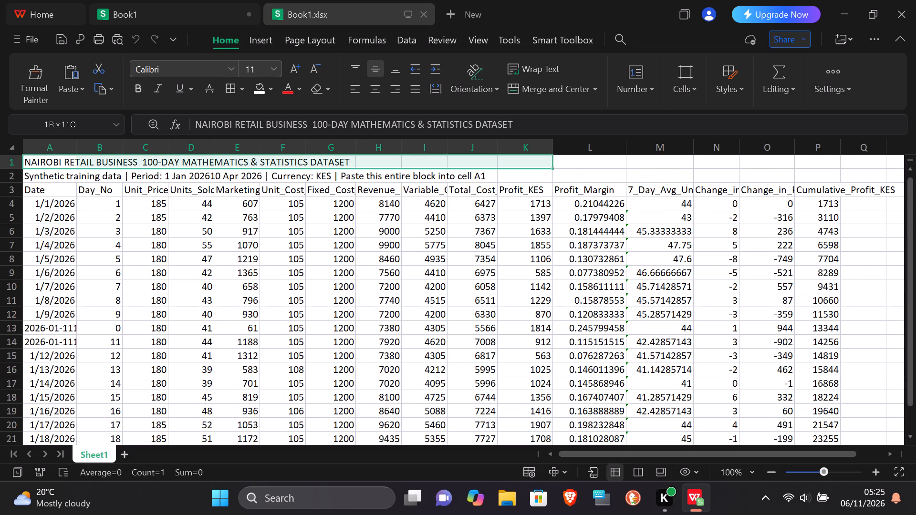
{"action": "left_click_drag", "start_coordinate": [513, 160], "coordinate": [889, 150]}
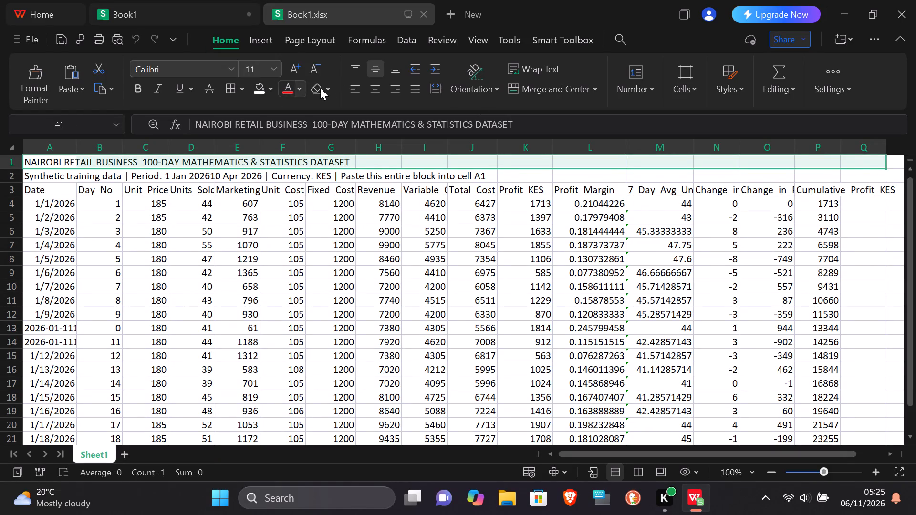
{"action": "left_click", "coordinate": [541, 91]}
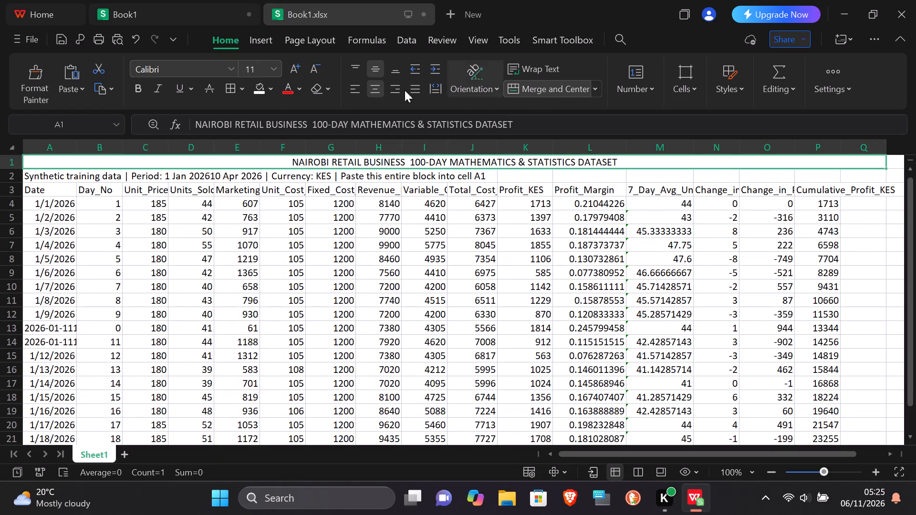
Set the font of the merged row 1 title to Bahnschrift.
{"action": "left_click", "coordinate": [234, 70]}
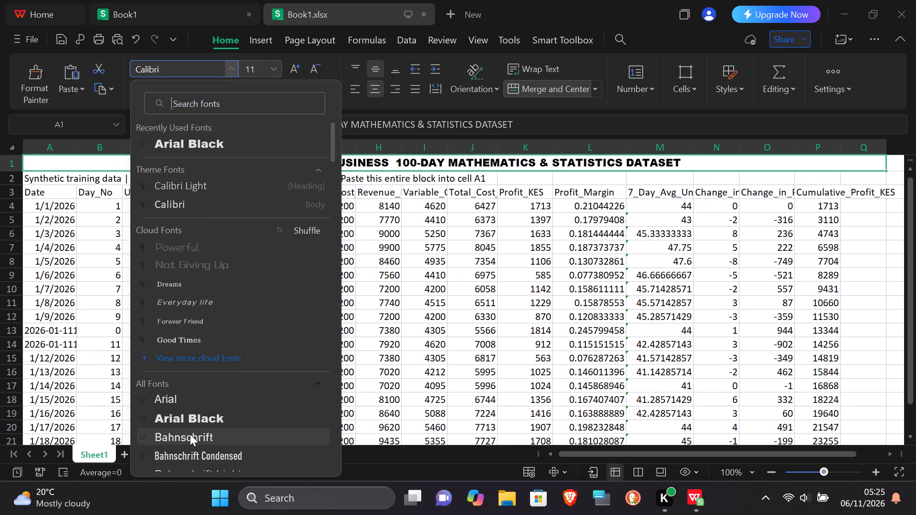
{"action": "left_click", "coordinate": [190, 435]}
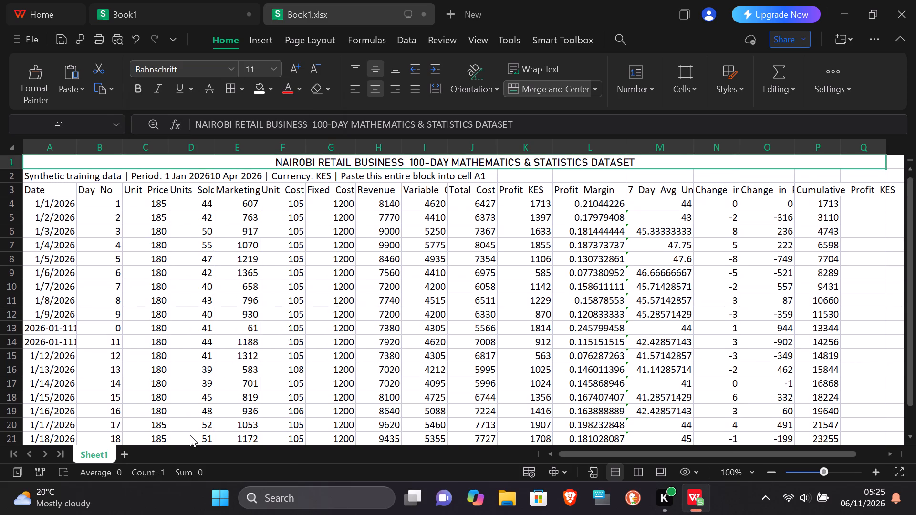
Format the row 1 title as size 12, bold and italic.
{"action": "left_click", "coordinate": [270, 69]}
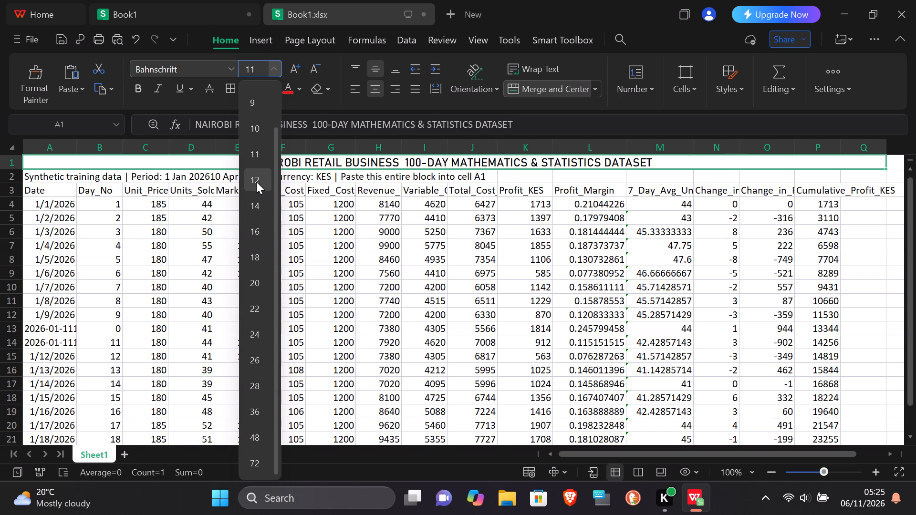
{"action": "left_click", "coordinate": [256, 182]}
{"action": "left_click", "coordinate": [143, 93]}
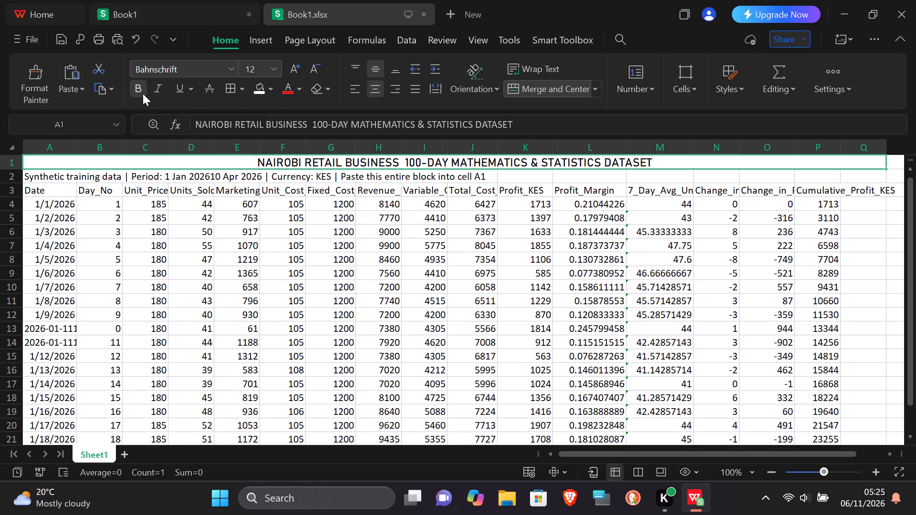
{"action": "left_click", "coordinate": [164, 89]}
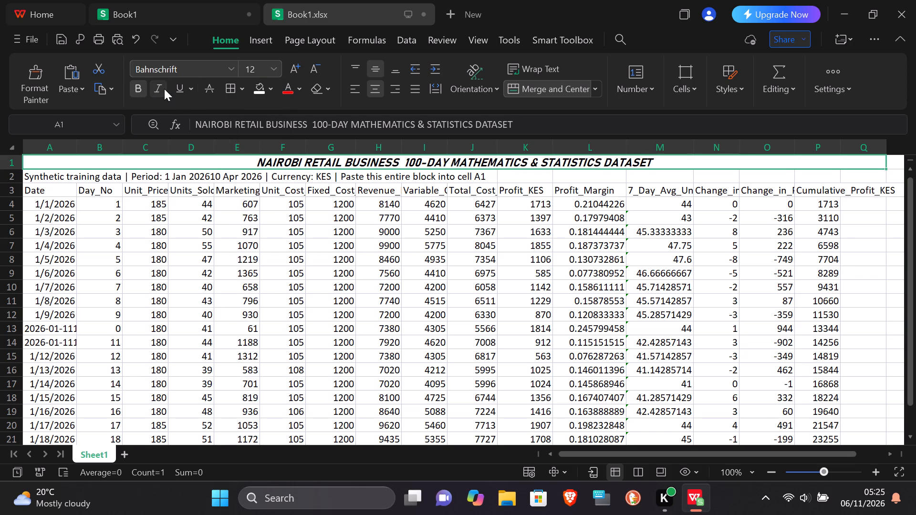
{"action": "left_click", "coordinate": [161, 89]}
{"action": "left_click", "coordinate": [161, 89]}
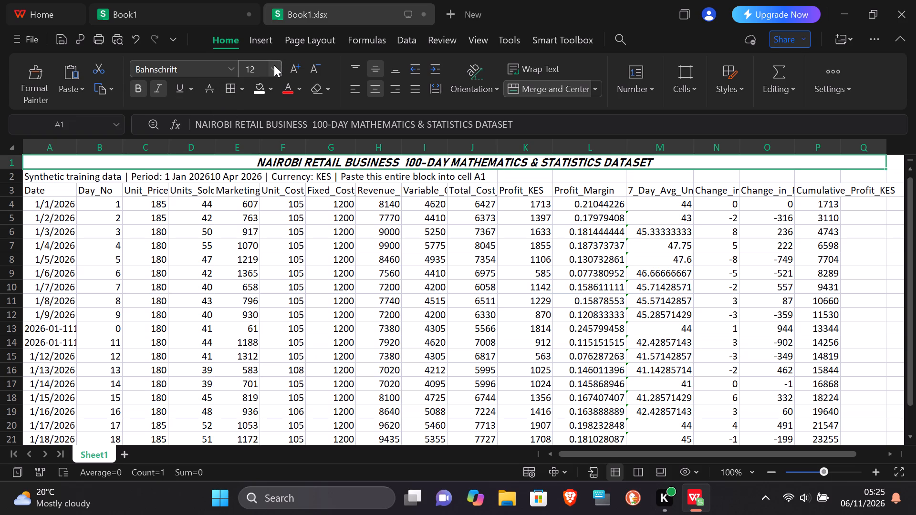
Set the row 1 title's font to Arial Black.
{"action": "left_click", "coordinate": [232, 72]}
{"action": "left_click", "coordinate": [203, 155]}
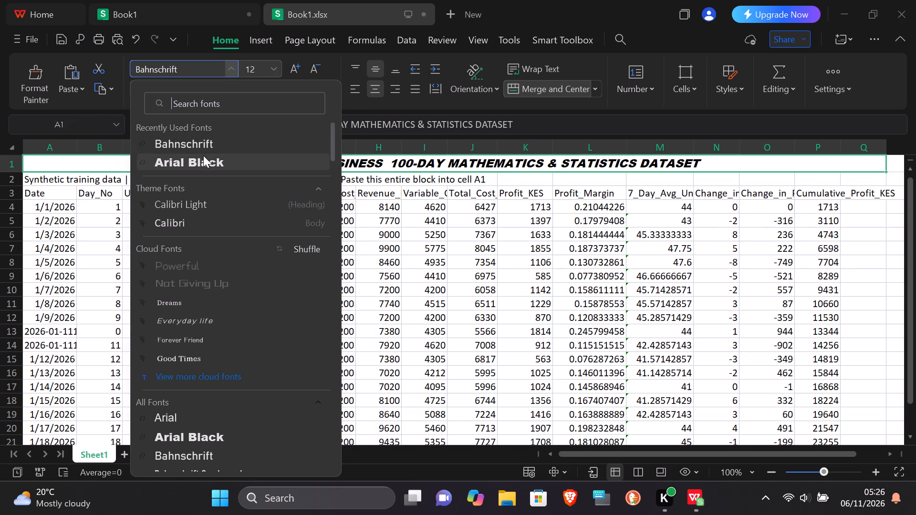
Make the Synthetic training data subtitle in row 2 bold, and merge and center it across A2:Q2.
{"action": "left_click", "coordinate": [186, 176]}
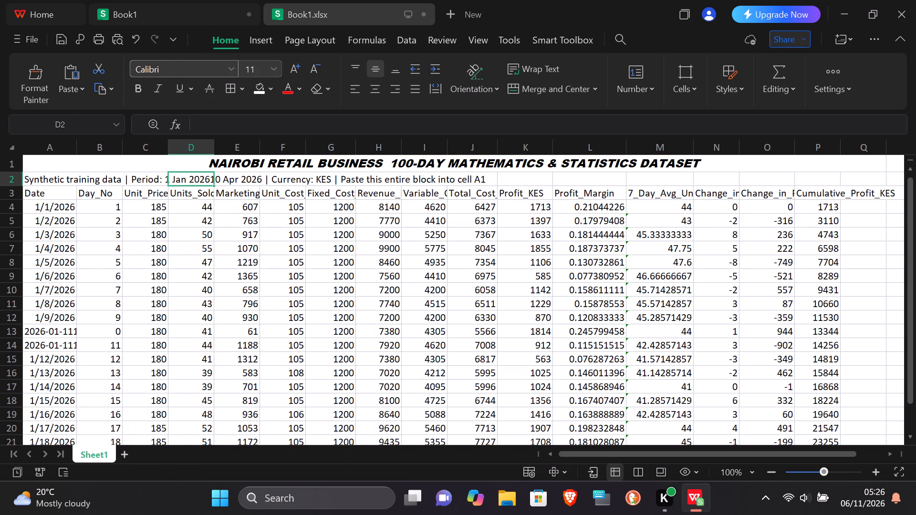
{"action": "left_click", "coordinate": [50, 183]}
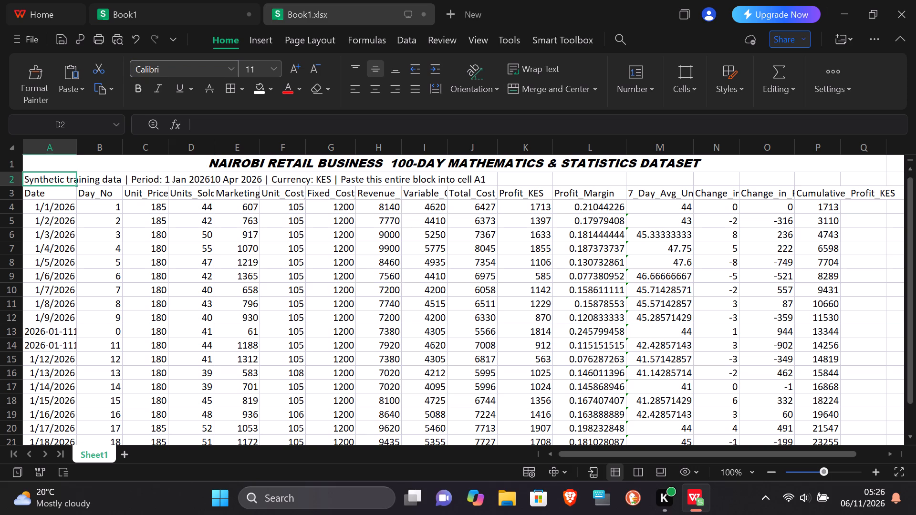
{"action": "left_click", "coordinate": [99, 185]}
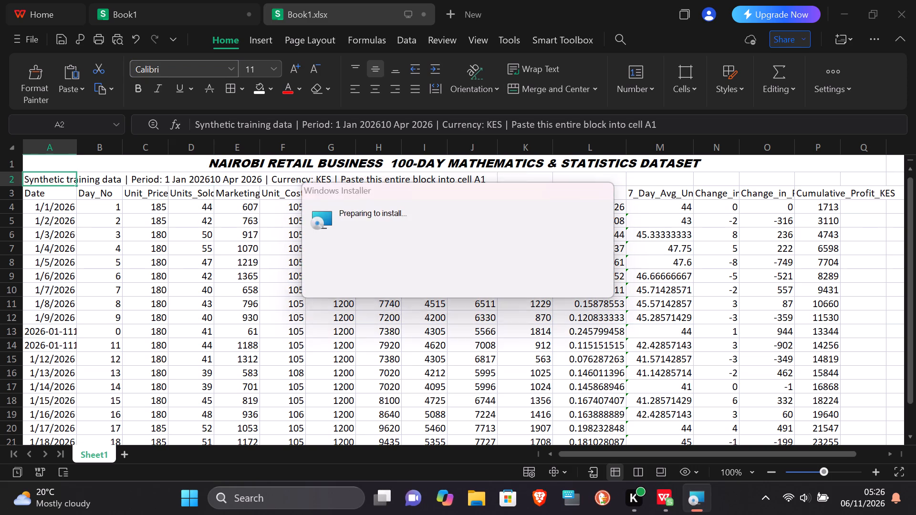
{"action": "left_click", "coordinate": [53, 176]}
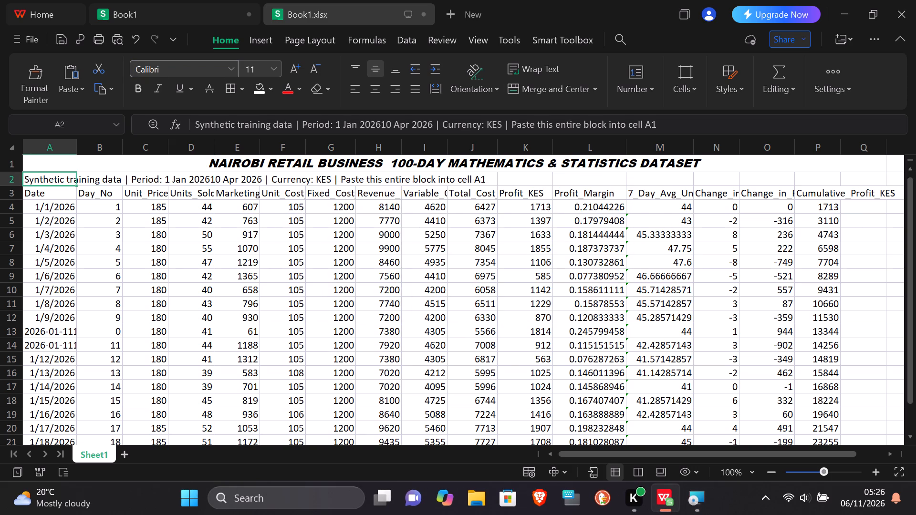
{"action": "left_click_drag", "start_coordinate": [39, 177], "coordinate": [117, 177]}
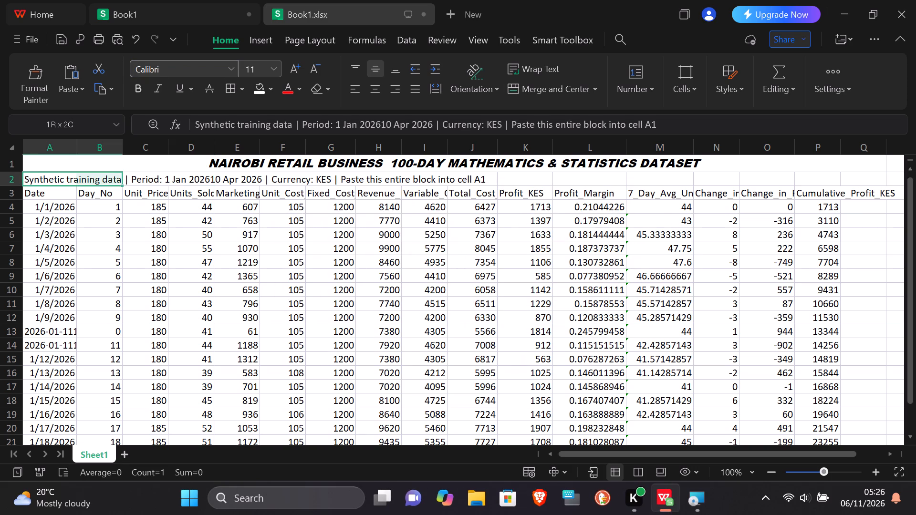
{"action": "left_click_drag", "start_coordinate": [117, 177], "coordinate": [647, 147]}
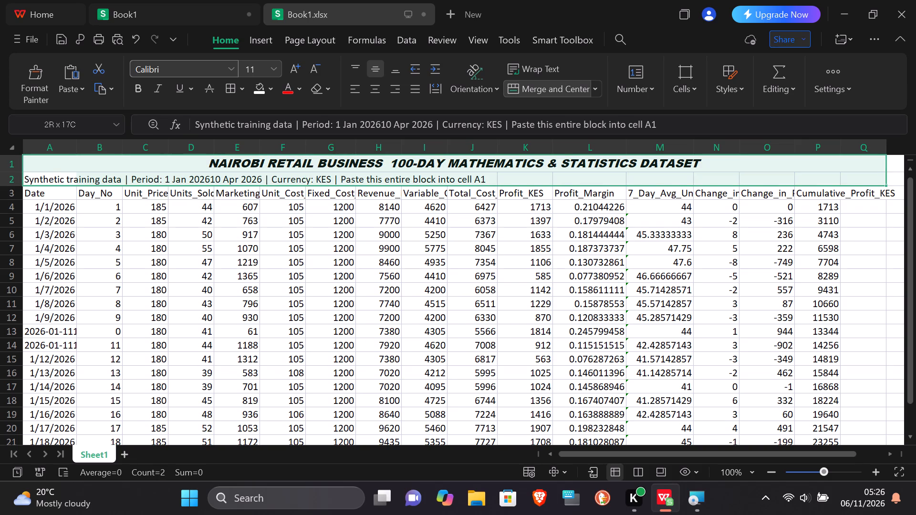
{"action": "left_click_drag", "start_coordinate": [647, 147], "coordinate": [817, 176]}
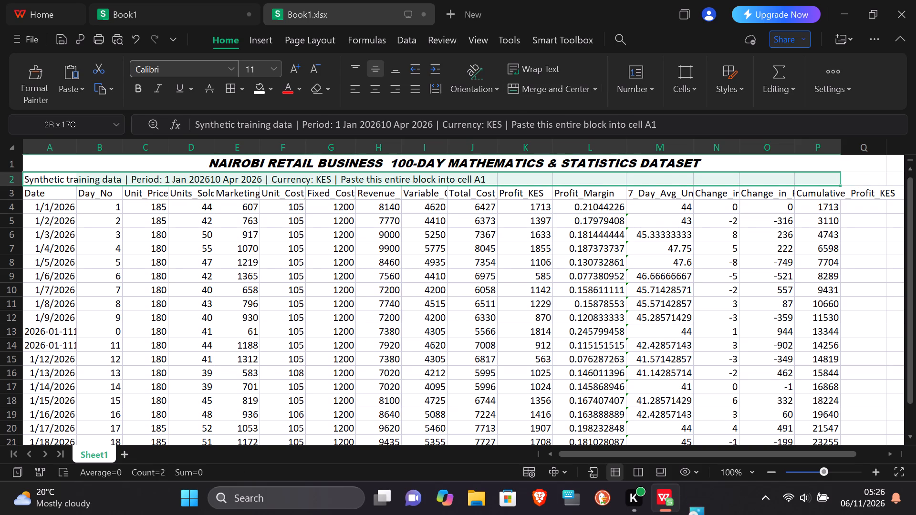
{"action": "left_click_drag", "start_coordinate": [817, 176], "coordinate": [867, 183]}
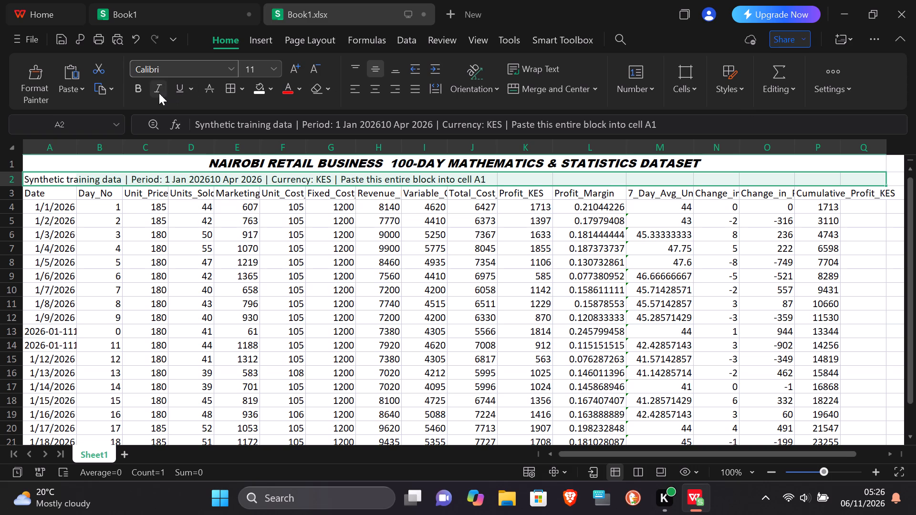
{"action": "left_click", "coordinate": [138, 91]}
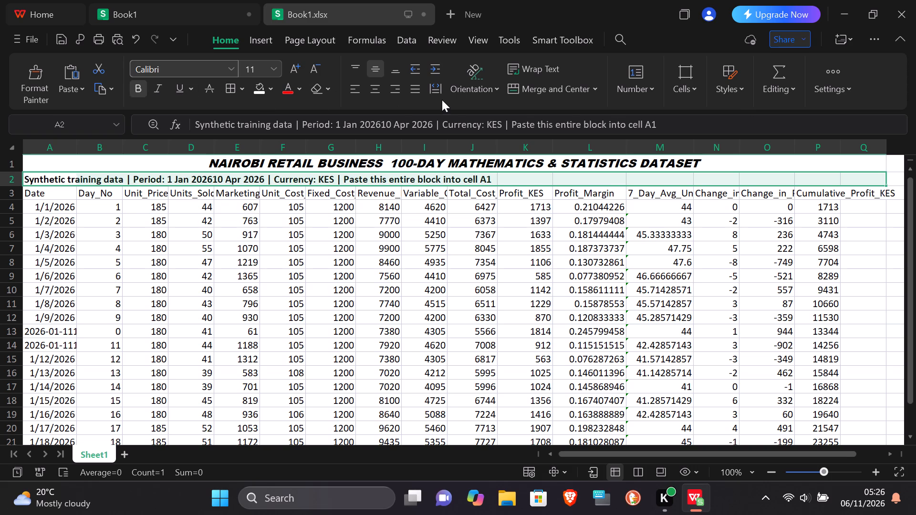
{"action": "left_click", "coordinate": [516, 86]}
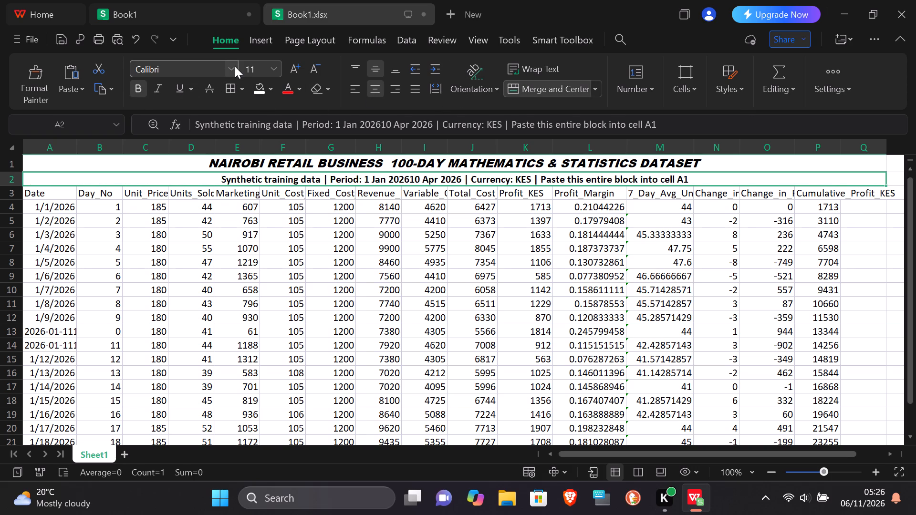
Set the merged row 2 subtitle's font to Bahnschrift SemiBold at size 12.
{"action": "left_click", "coordinate": [235, 66]}
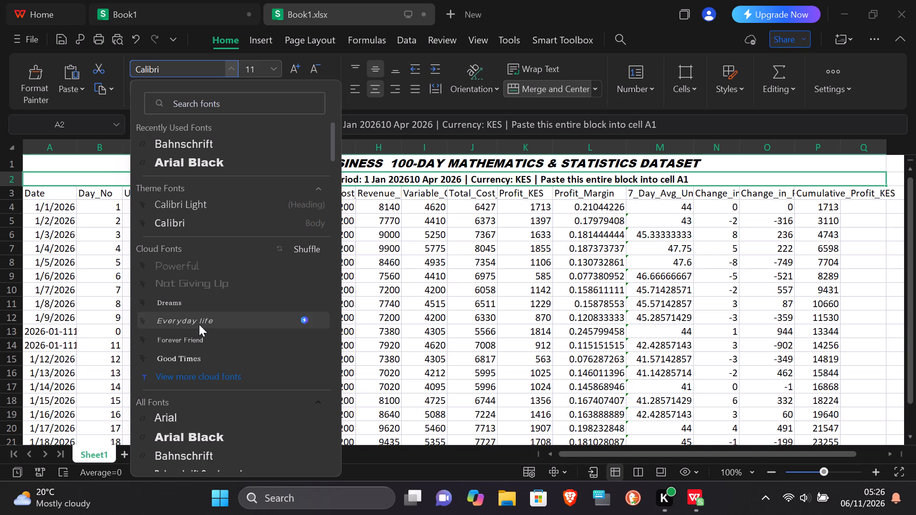
{"action": "key", "text": "Down"}
{"action": "key", "text": "Down"}
{"action": "key", "text": "Down"}
{"action": "key", "text": "Down"}
{"action": "key", "text": "Down"}
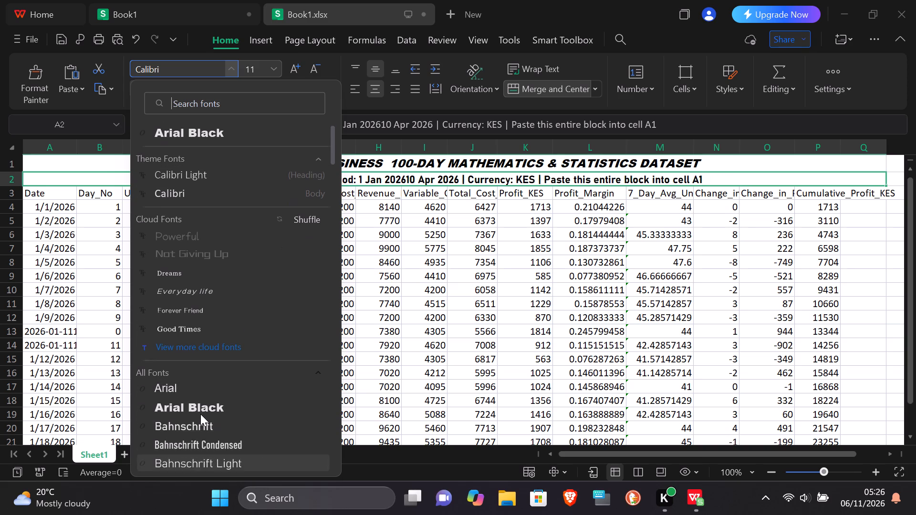
{"action": "key", "text": "Down"}
{"action": "key", "text": "Down"}
{"action": "key", "text": "Down"}
{"action": "key", "text": "Down"}
{"action": "key", "text": "Down"}
{"action": "key", "text": "Down"}
{"action": "key", "text": "Down"}
{"action": "key", "text": "Down"}
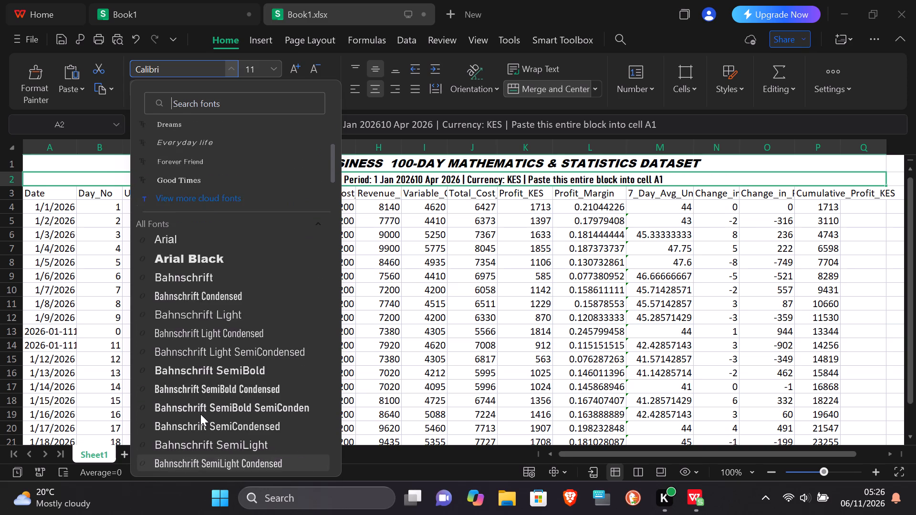
{"action": "key", "text": "Down"}
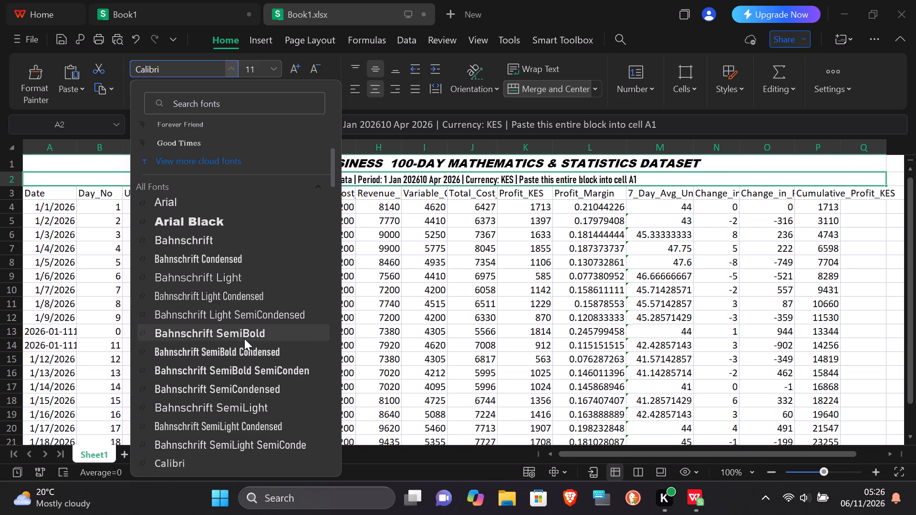
{"action": "left_click", "coordinate": [244, 339]}
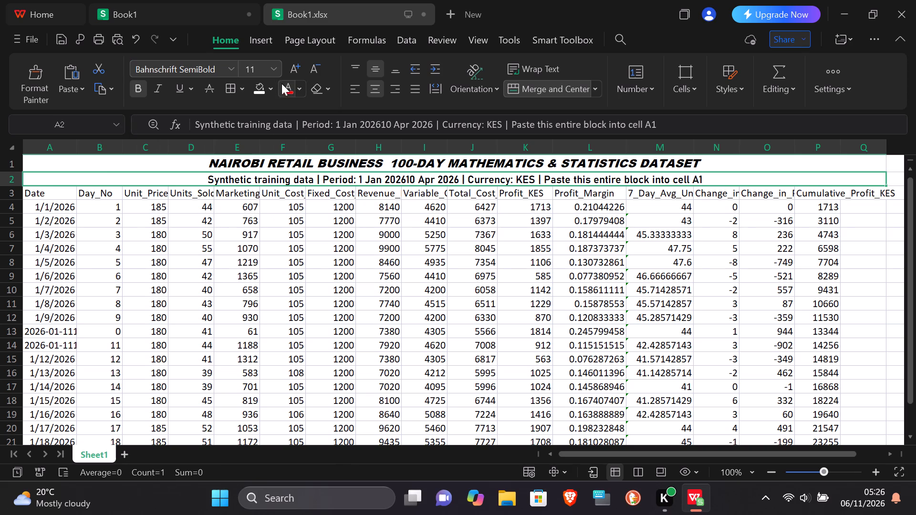
{"action": "left_click", "coordinate": [272, 70]}
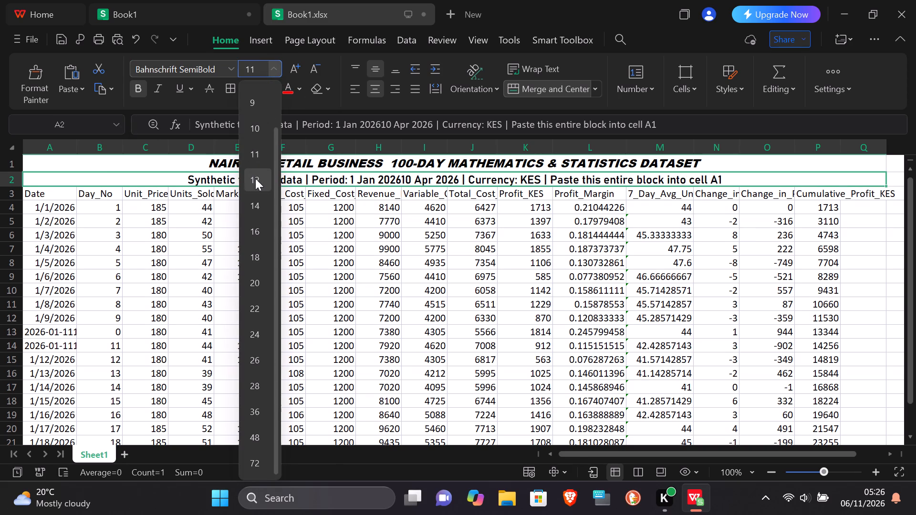
{"action": "left_click", "coordinate": [255, 179]}
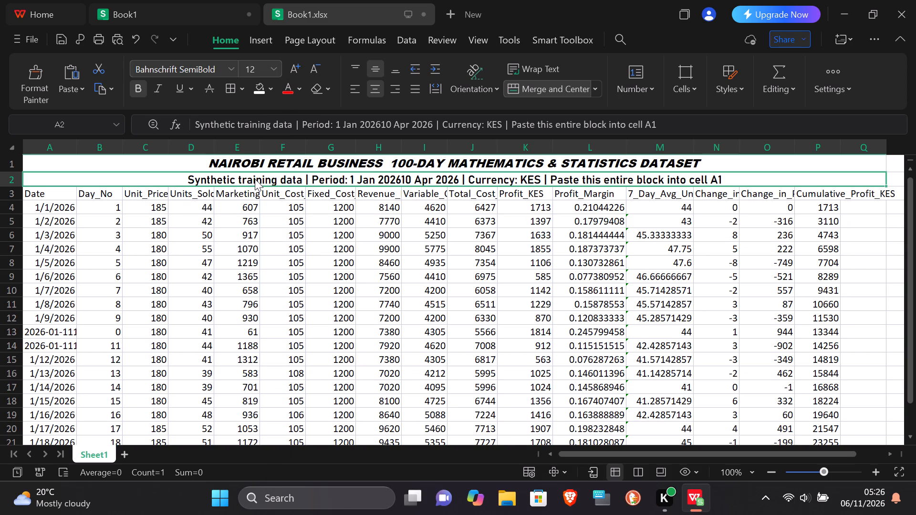
Make the column headers in row 3 bold across A3:Q3.
{"action": "left_click_drag", "start_coordinate": [82, 198], "coordinate": [62, 196]}
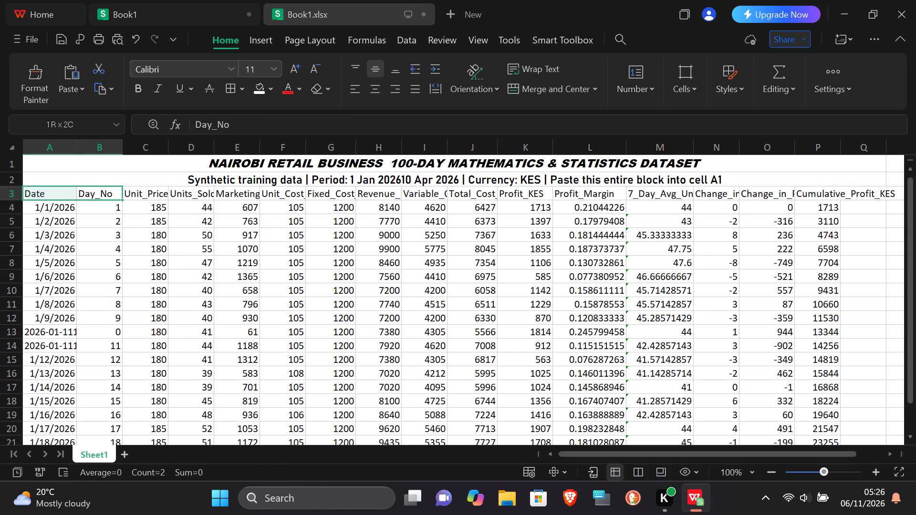
{"action": "left_click_drag", "start_coordinate": [62, 196], "coordinate": [61, 196]}
{"action": "left_click_drag", "start_coordinate": [61, 196], "coordinate": [317, 211]}
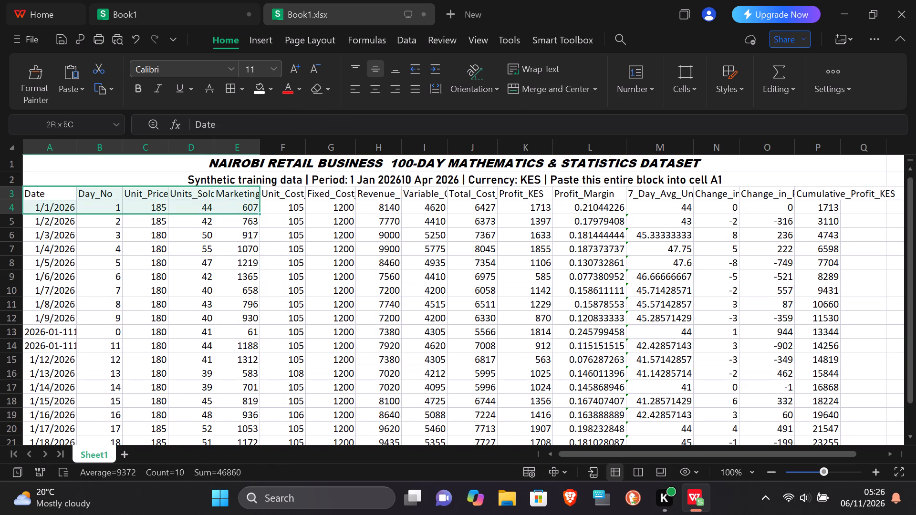
{"action": "left_click_drag", "start_coordinate": [317, 211], "coordinate": [915, 214]}
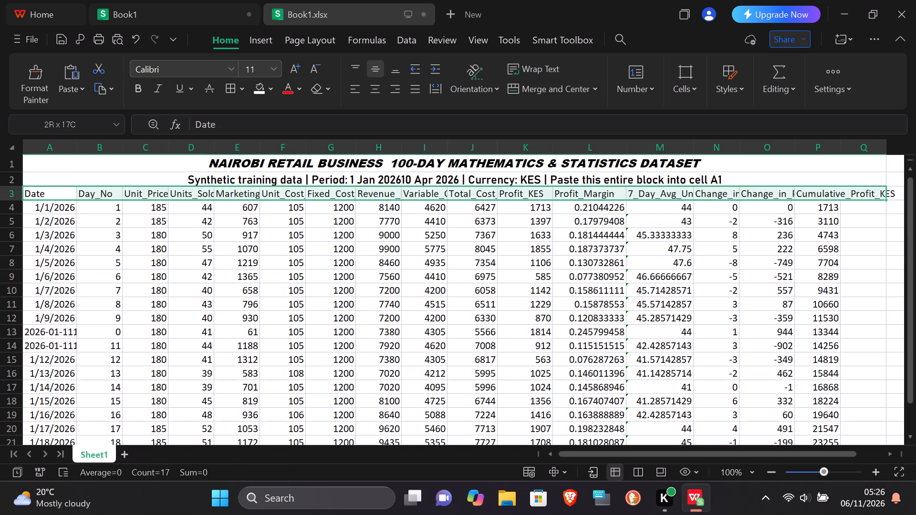
{"action": "left_click_drag", "start_coordinate": [915, 214], "coordinate": [746, 192]}
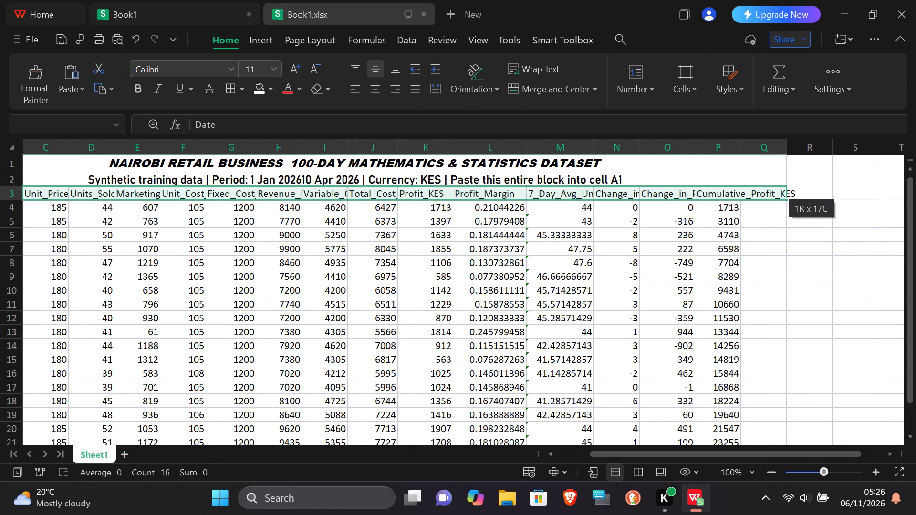
{"action": "left_click_drag", "start_coordinate": [746, 192], "coordinate": [762, 191]}
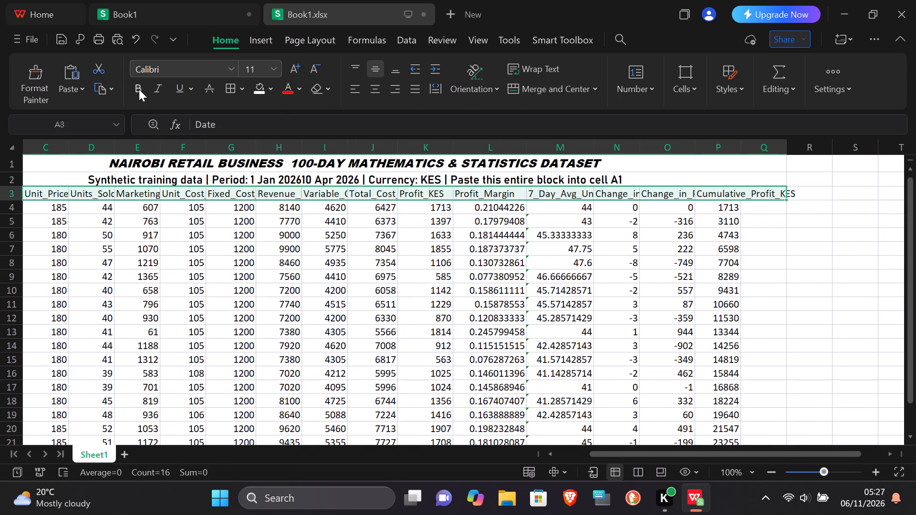
{"action": "left_click", "coordinate": [138, 89]}
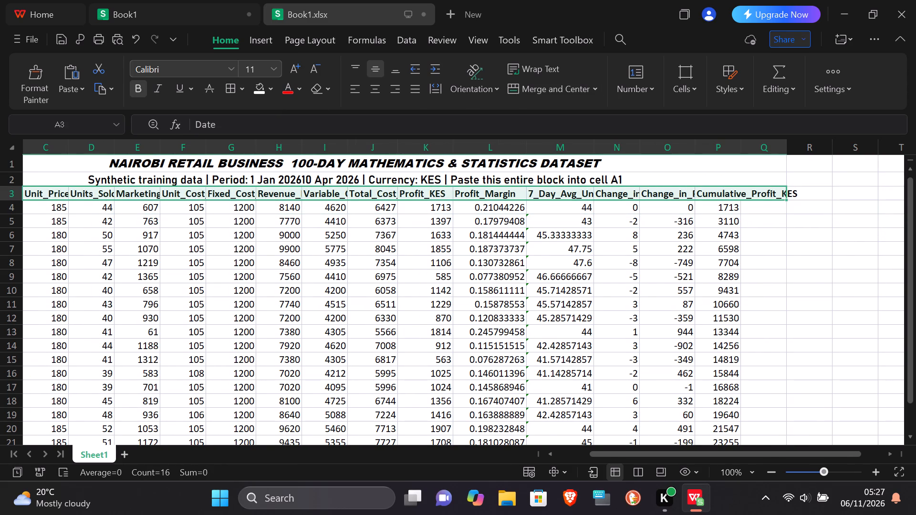
{"action": "key", "text": "Down"}
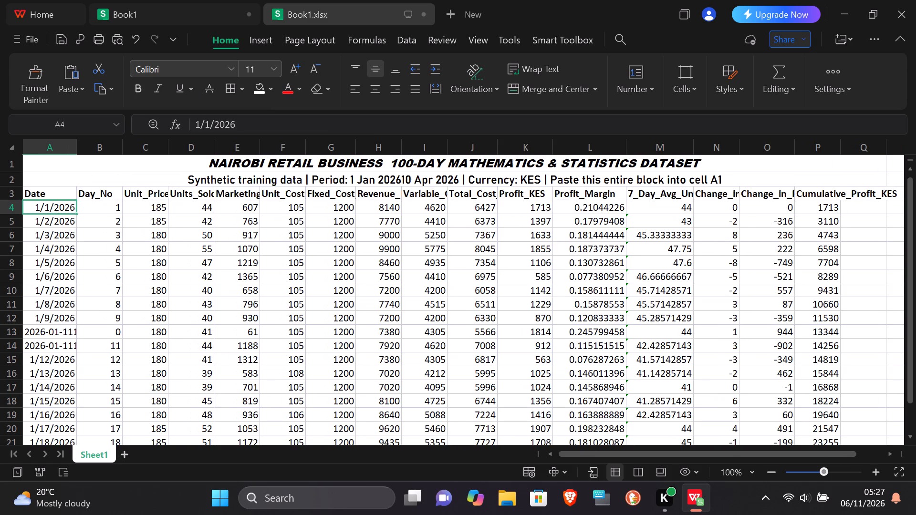
Widen columns C and D until the Unit_Price_KES and Units_Sold headers fit completely.
{"action": "left_click", "coordinate": [118, 192]}
{"action": "left_click", "coordinate": [165, 191]}
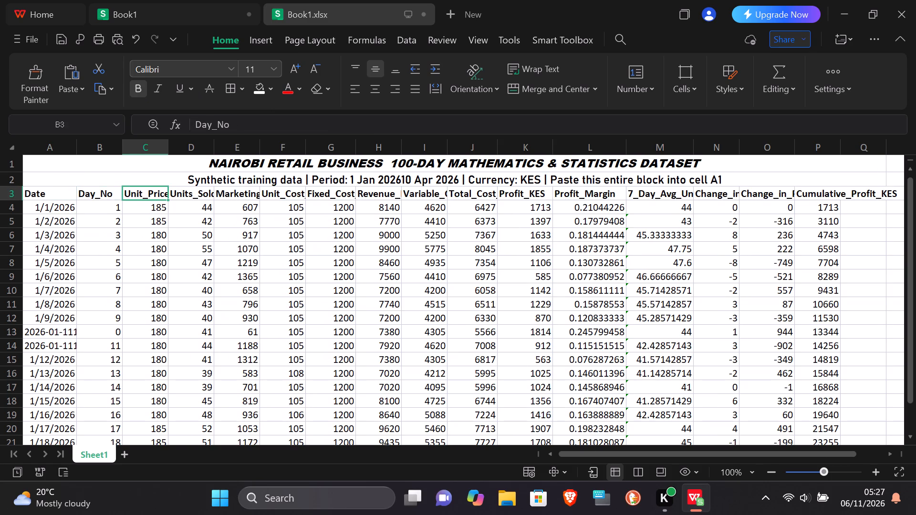
{"action": "left_click_drag", "start_coordinate": [169, 150], "coordinate": [191, 153]}
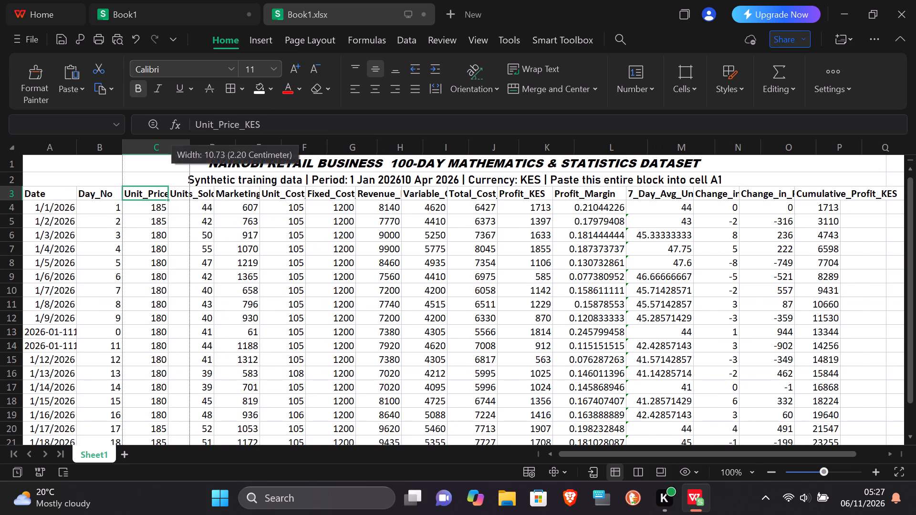
{"action": "left_click_drag", "start_coordinate": [191, 153], "coordinate": [191, 153]}
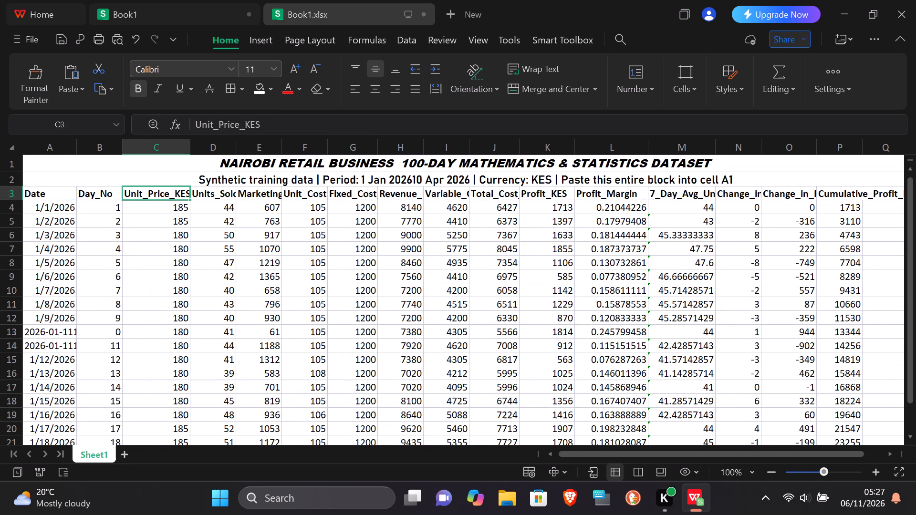
{"action": "left_click_drag", "start_coordinate": [189, 147], "coordinate": [197, 148]}
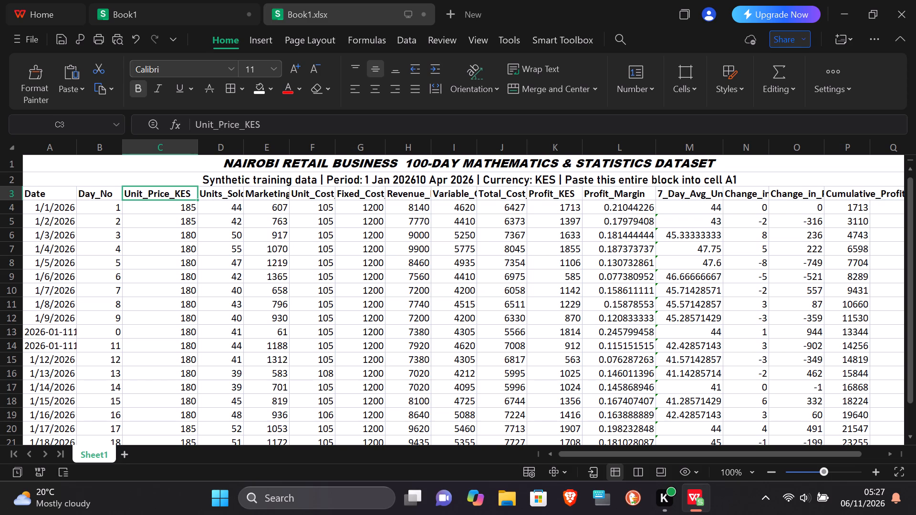
{"action": "left_click_drag", "start_coordinate": [245, 145], "coordinate": [264, 146]}
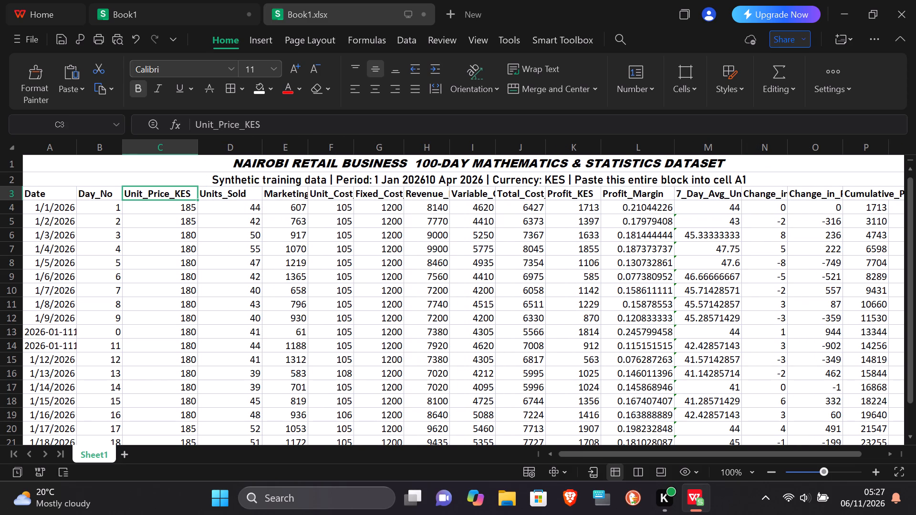
Widen column E until the full Marketing_Spend_KES header fits.
{"action": "left_click_drag", "start_coordinate": [307, 141], "coordinate": [321, 144]}
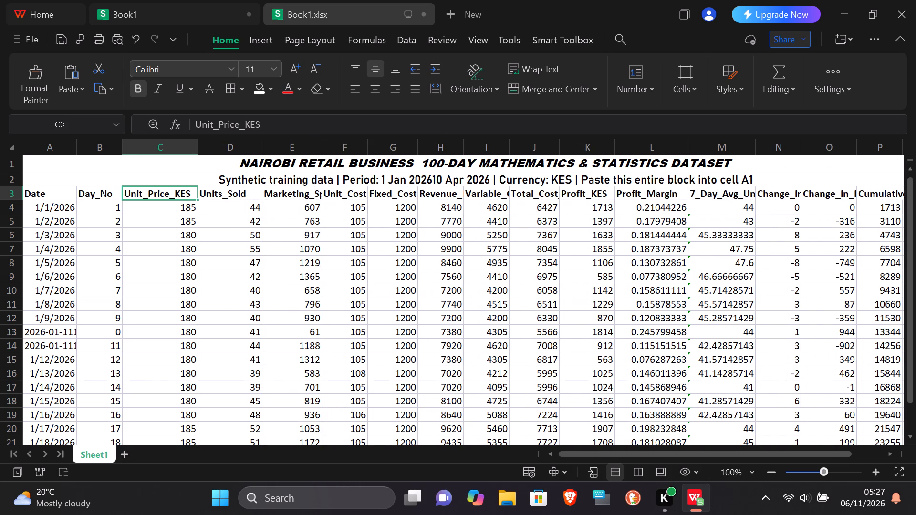
{"action": "left_click", "coordinate": [318, 142]}
{"action": "left_click_drag", "start_coordinate": [321, 148], "coordinate": [339, 151]}
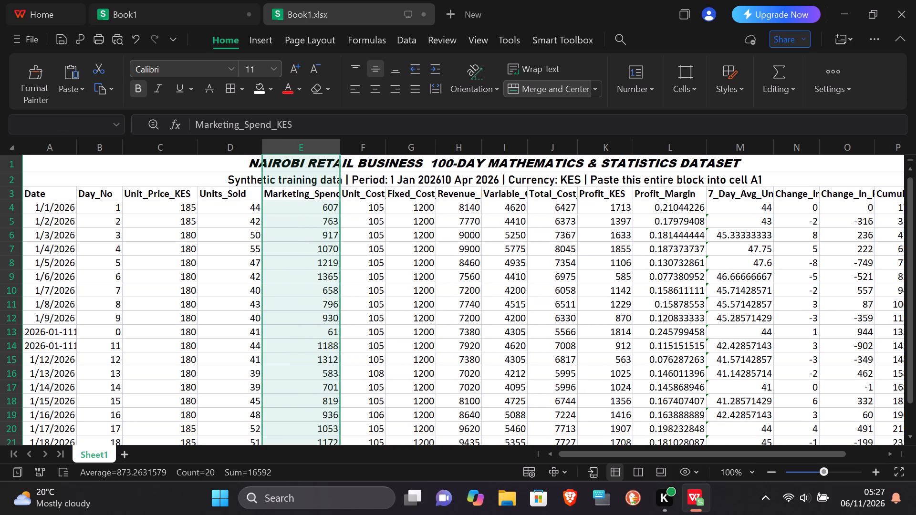
{"action": "left_click_drag", "start_coordinate": [341, 149], "coordinate": [351, 150]}
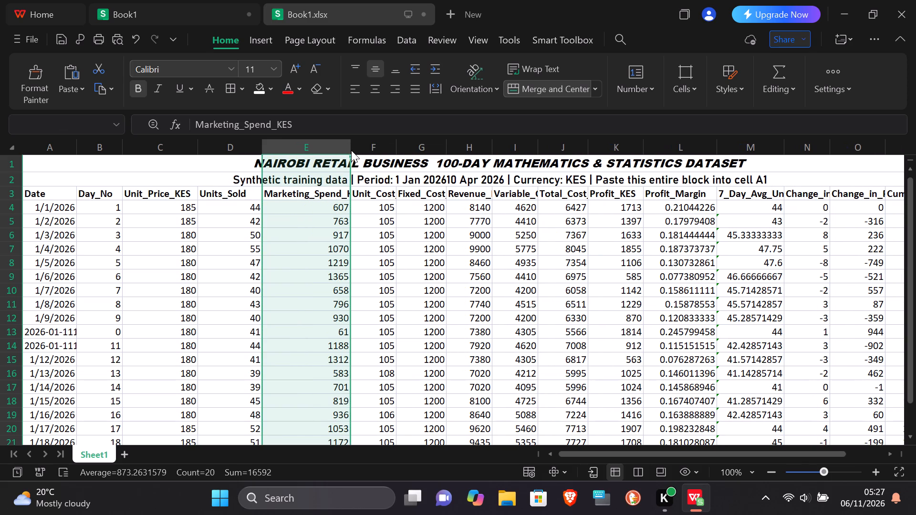
{"action": "left_click_drag", "start_coordinate": [347, 147], "coordinate": [362, 147]}
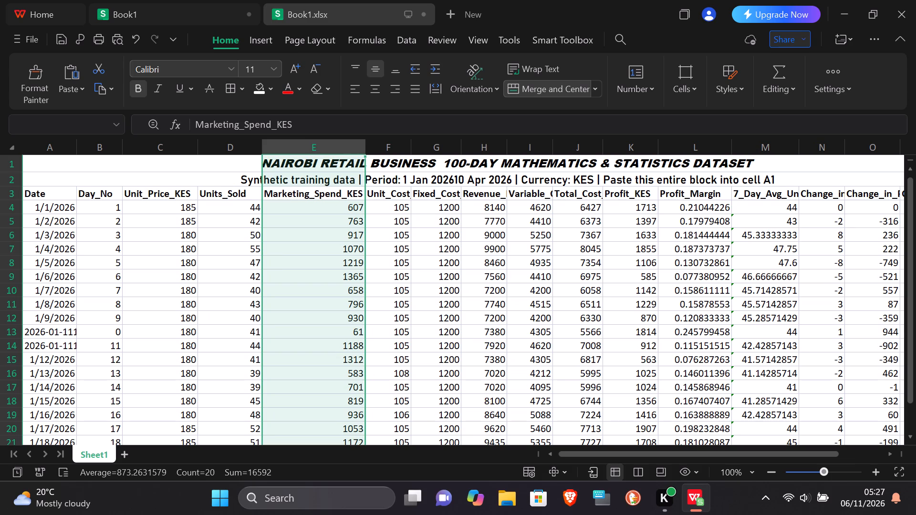
Widen columns F and G until the Unit_Cost_KES and Fixed_Cost_KES headers fit completely.
{"action": "left_click_drag", "start_coordinate": [413, 151], "coordinate": [457, 147]}
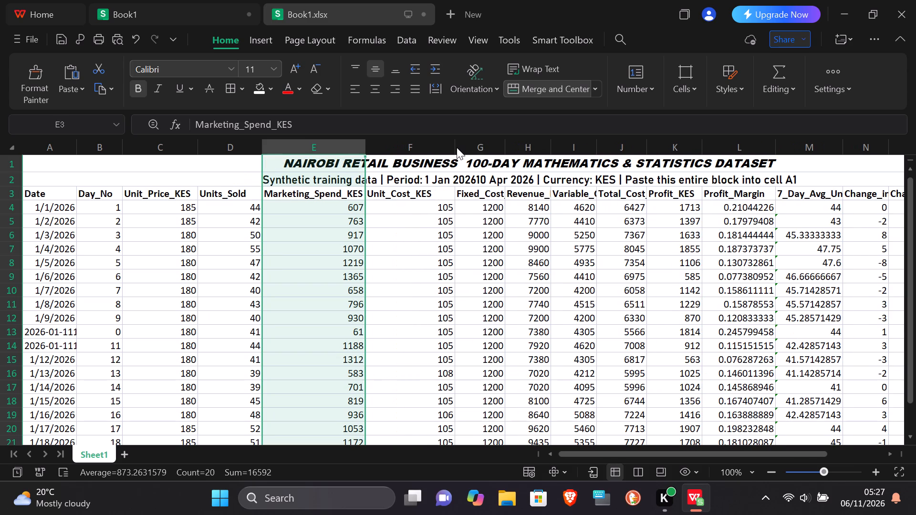
{"action": "left_click_drag", "start_coordinate": [507, 144], "coordinate": [513, 144]}
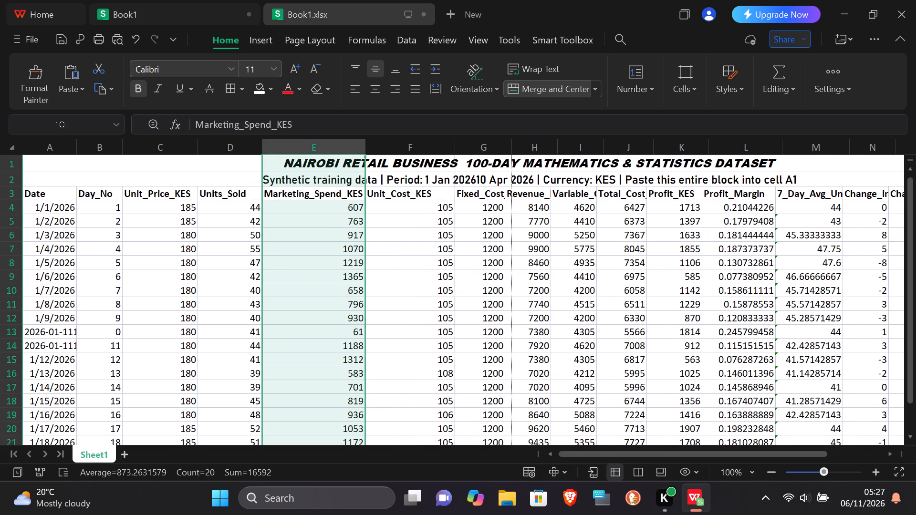
{"action": "left_click_drag", "start_coordinate": [513, 144], "coordinate": [525, 144]}
{"action": "left_click_drag", "start_coordinate": [524, 139], "coordinate": [529, 140]}
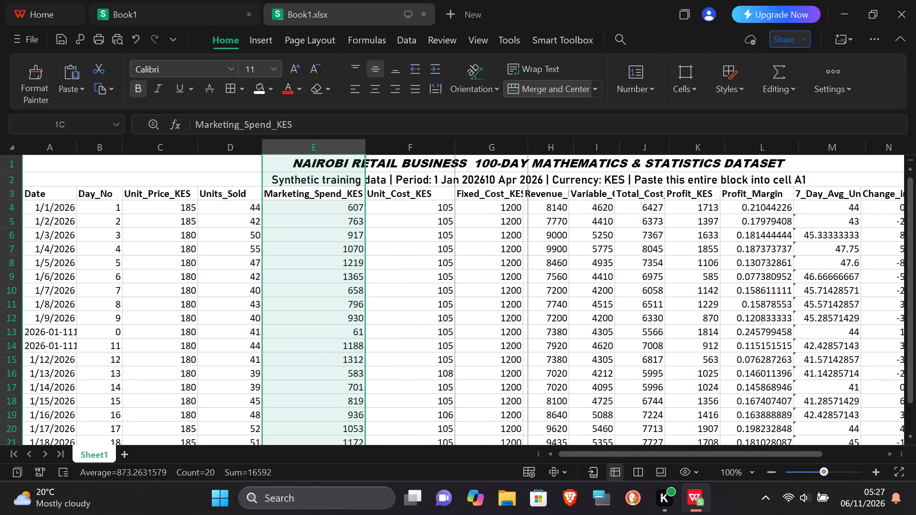
{"action": "left_click_drag", "start_coordinate": [529, 140], "coordinate": [540, 140]}
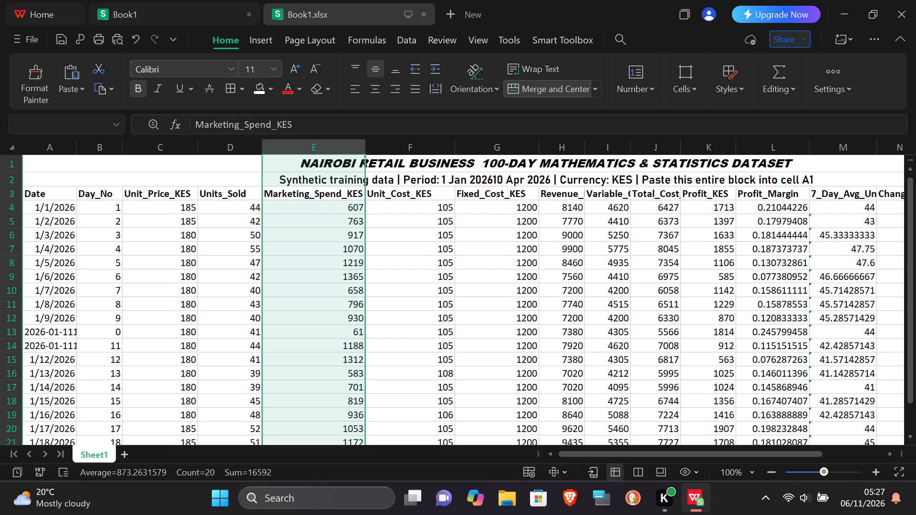
Widen column H until the full Revenue_KES header fits with some spare room.
{"action": "left_click_drag", "start_coordinate": [581, 144], "coordinate": [588, 146]}
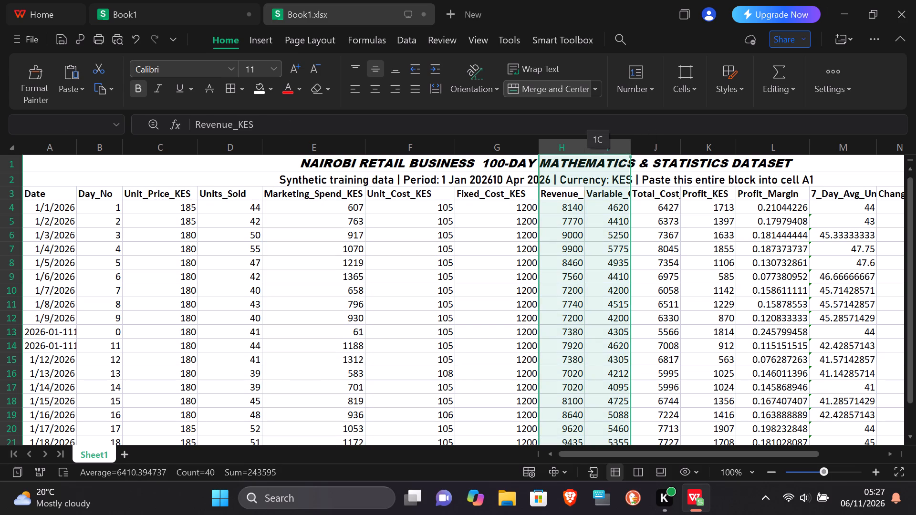
{"action": "left_click_drag", "start_coordinate": [588, 146], "coordinate": [586, 146]}
{"action": "left_click_drag", "start_coordinate": [584, 146], "coordinate": [603, 146]}
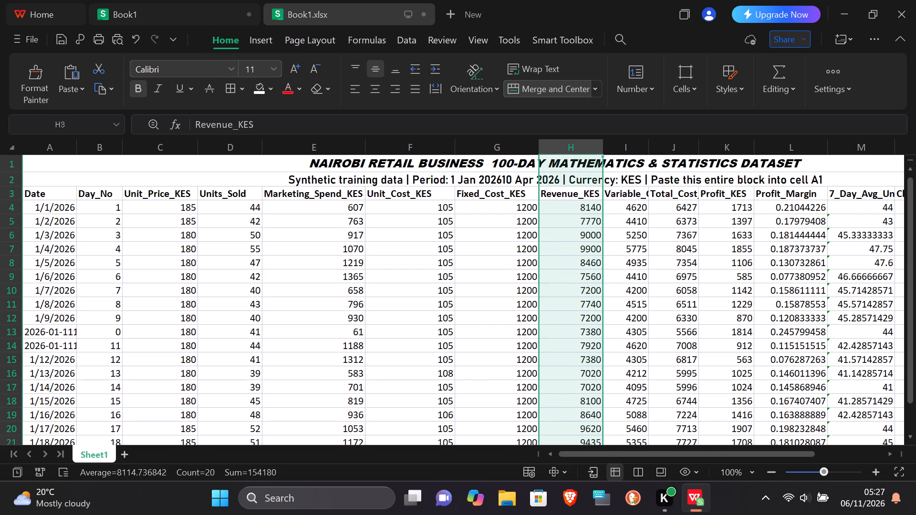
{"action": "left_click_drag", "start_coordinate": [604, 142], "coordinate": [614, 142]}
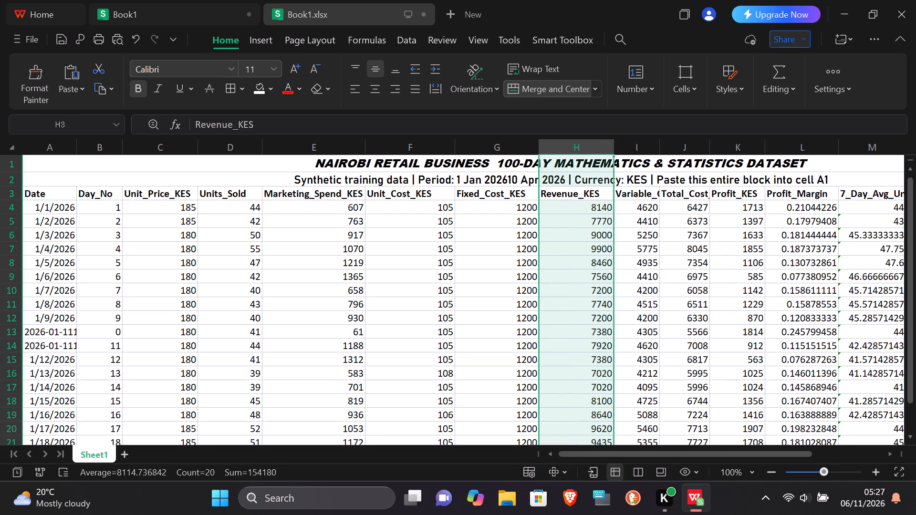
Widen column I until the full Variable_Cost_KES header fits.
{"action": "left_click", "coordinate": [656, 143]}
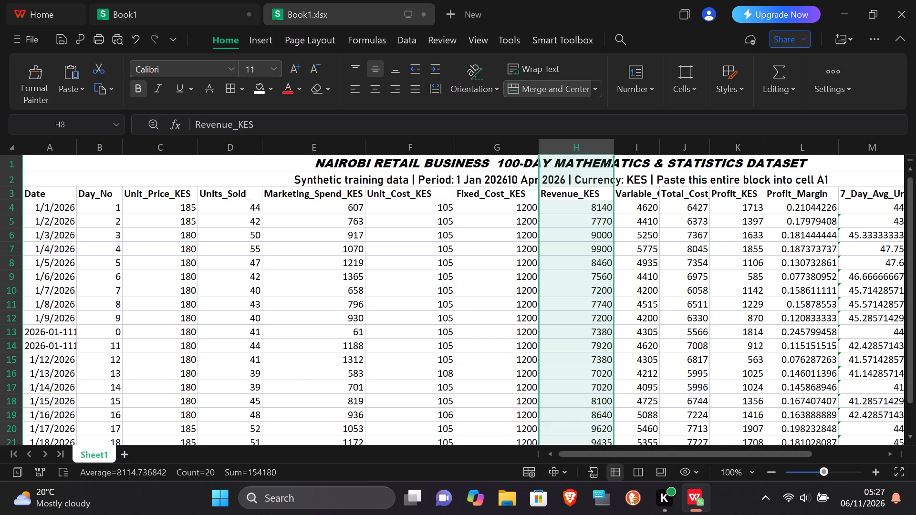
{"action": "left_click_drag", "start_coordinate": [657, 150], "coordinate": [679, 151]}
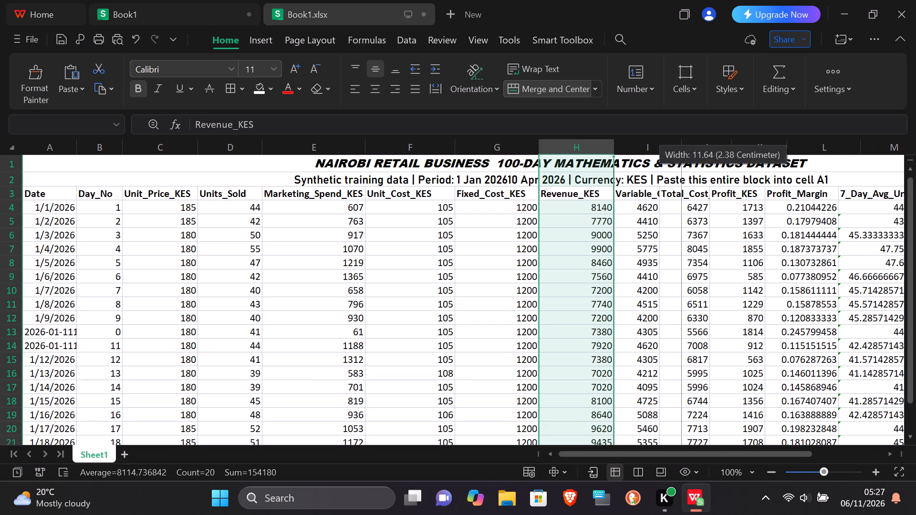
{"action": "left_click_drag", "start_coordinate": [679, 151], "coordinate": [681, 151]}
{"action": "left_click_drag", "start_coordinate": [684, 151], "coordinate": [687, 151]}
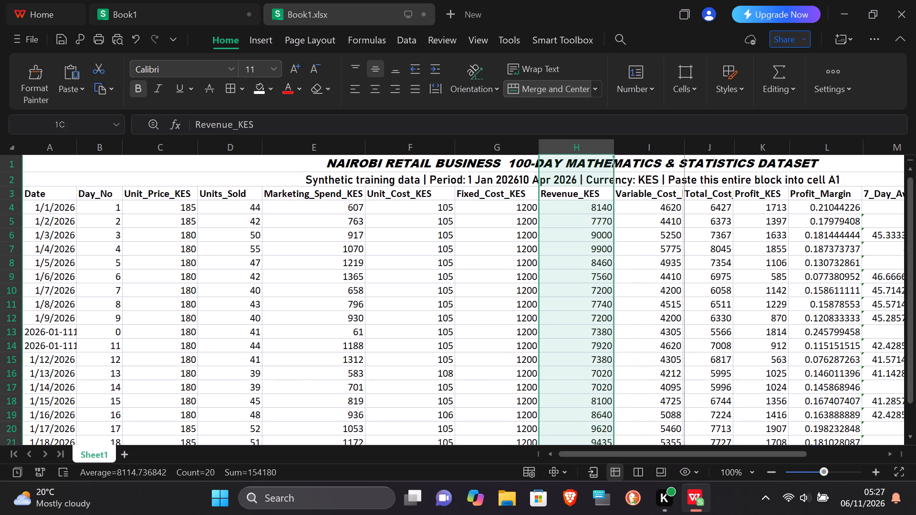
{"action": "left_click_drag", "start_coordinate": [687, 151], "coordinate": [694, 151]}
{"action": "left_click_drag", "start_coordinate": [694, 151], "coordinate": [696, 151]}
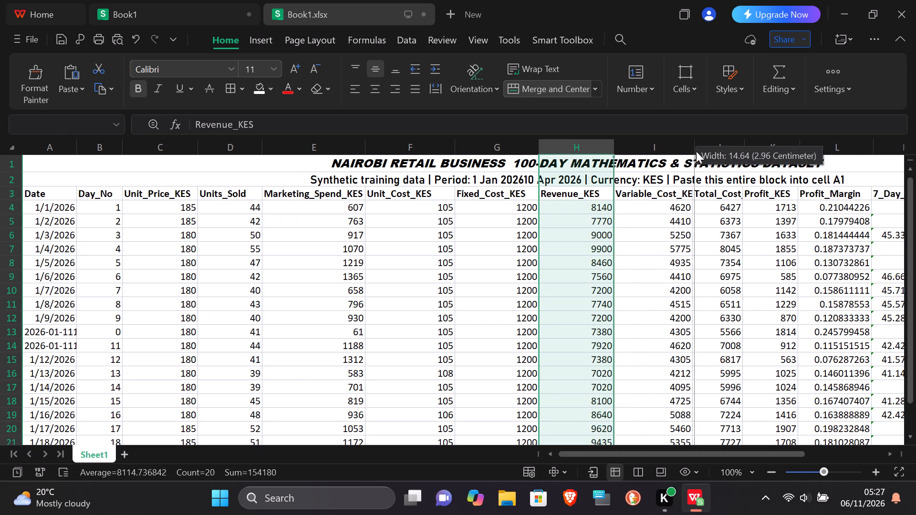
{"action": "left_click_drag", "start_coordinate": [696, 151], "coordinate": [701, 151]}
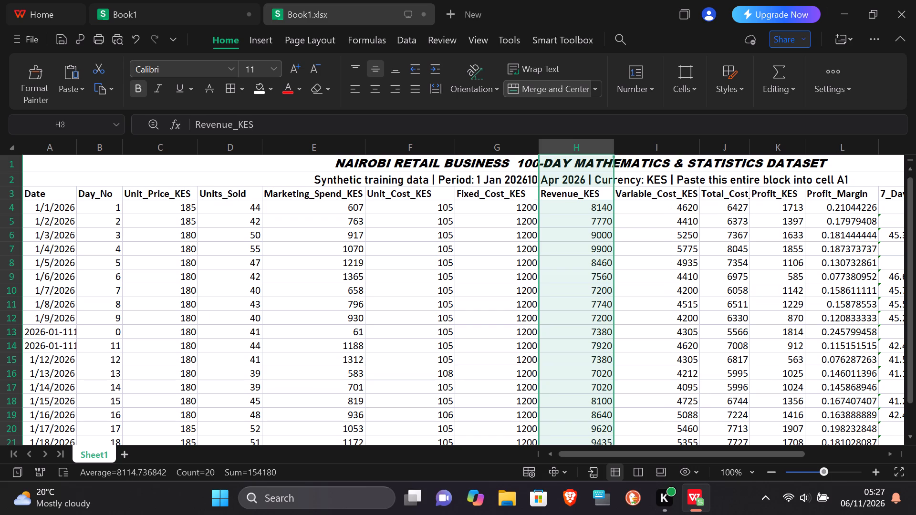
Widen columns J and K until the Total_Cost_KES and Profit_KES headers fit with a little spare room.
{"action": "left_click", "coordinate": [749, 186]}
{"action": "left_click_drag", "start_coordinate": [748, 147], "coordinate": [765, 148]}
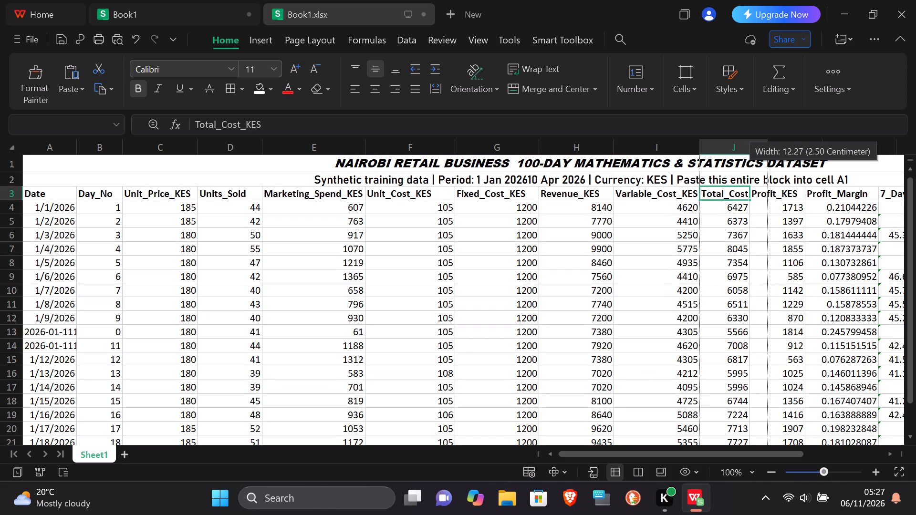
{"action": "left_click_drag", "start_coordinate": [765, 148], "coordinate": [758, 150]}
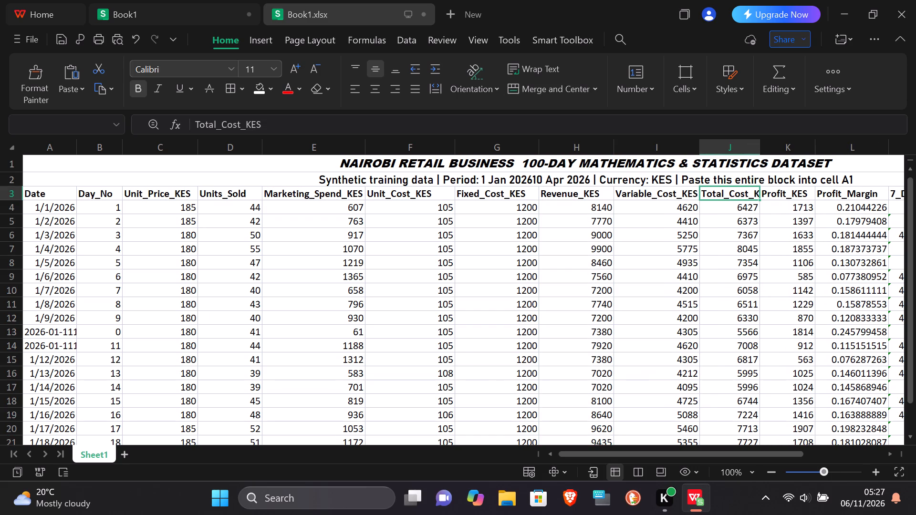
{"action": "left_click_drag", "start_coordinate": [760, 152], "coordinate": [766, 152]}
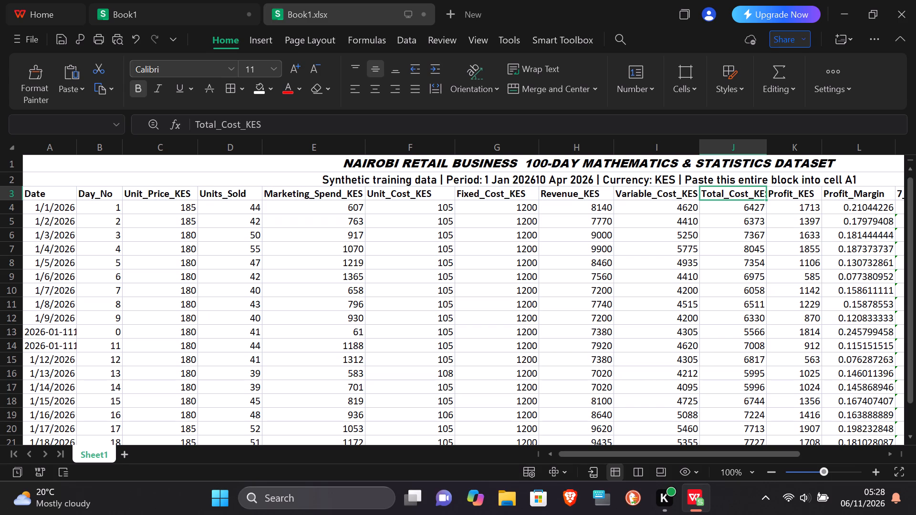
{"action": "left_click_drag", "start_coordinate": [819, 146], "coordinate": [835, 148]}
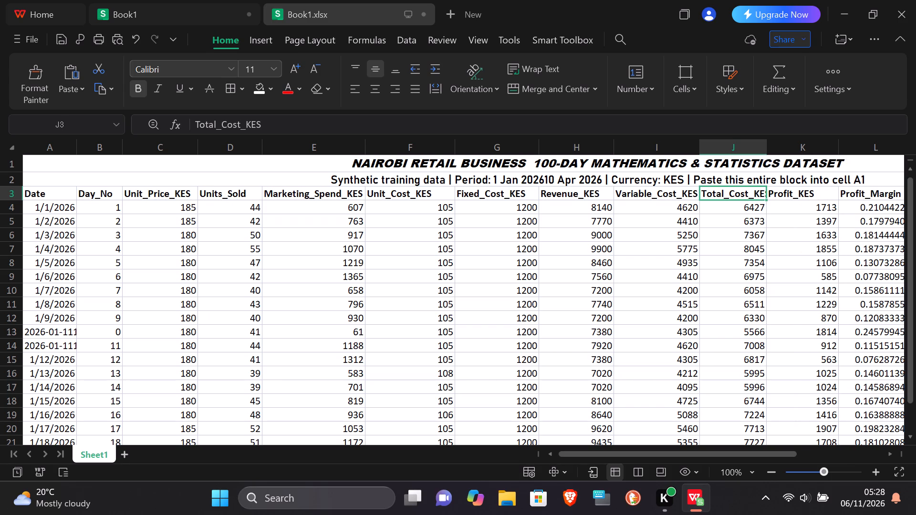
{"action": "left_click_drag", "start_coordinate": [764, 153], "coordinate": [771, 154]}
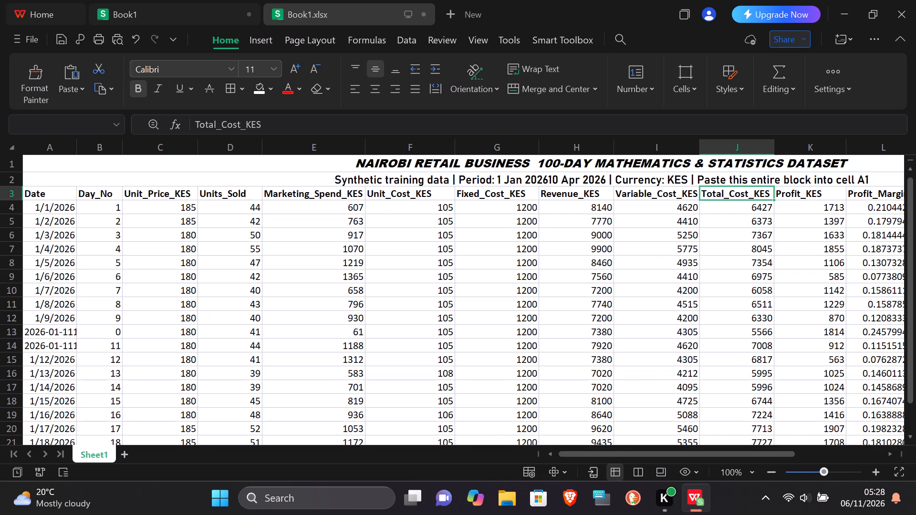
{"action": "left_click_drag", "start_coordinate": [845, 143], "coordinate": [836, 144]}
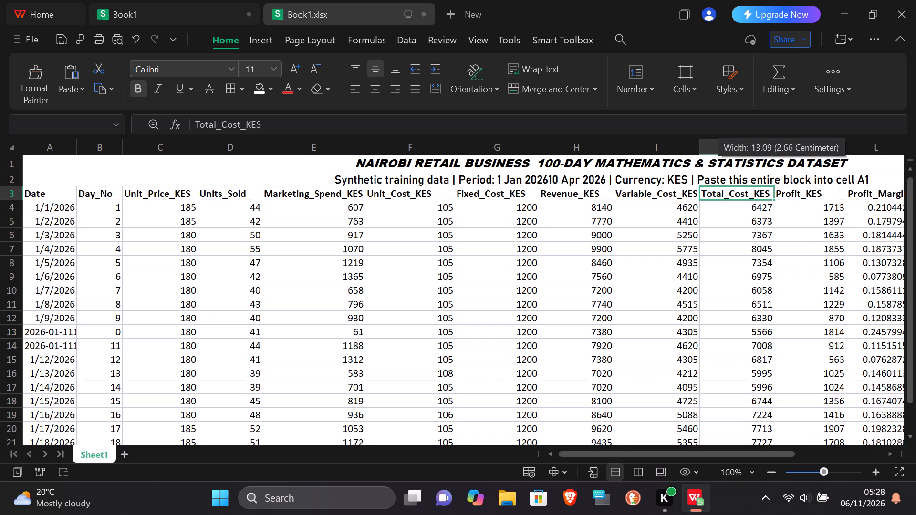
{"action": "left_click_drag", "start_coordinate": [836, 144], "coordinate": [834, 144]}
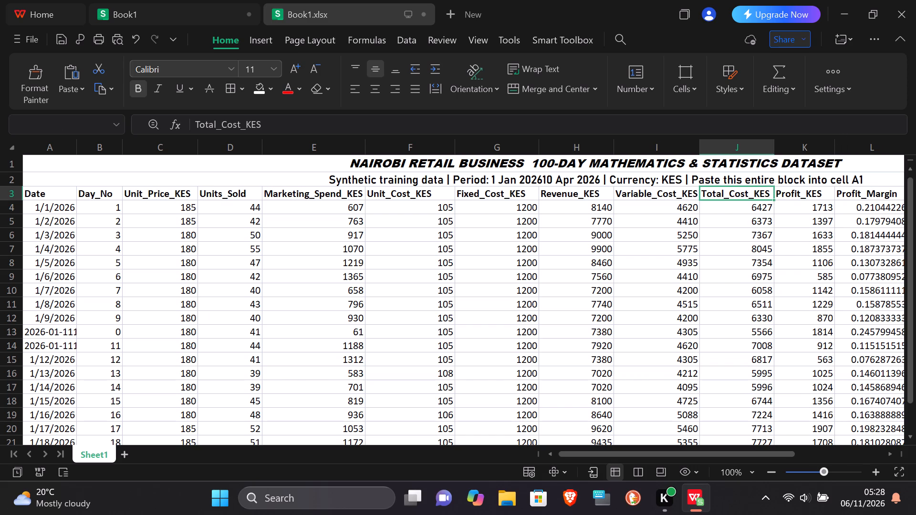
Widen column L for spare room around Profit_Margin, and column M until the full 7_Day_Avg_Units header fits.
{"action": "key", "text": "Right"}
{"action": "key", "text": "Right"}
{"action": "key", "text": "Right"}
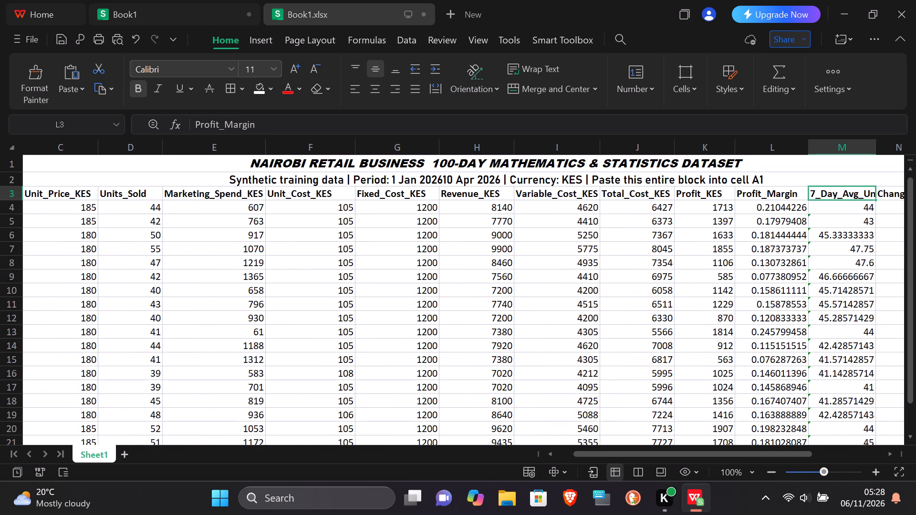
{"action": "left_click_drag", "start_coordinate": [806, 151], "coordinate": [820, 151]}
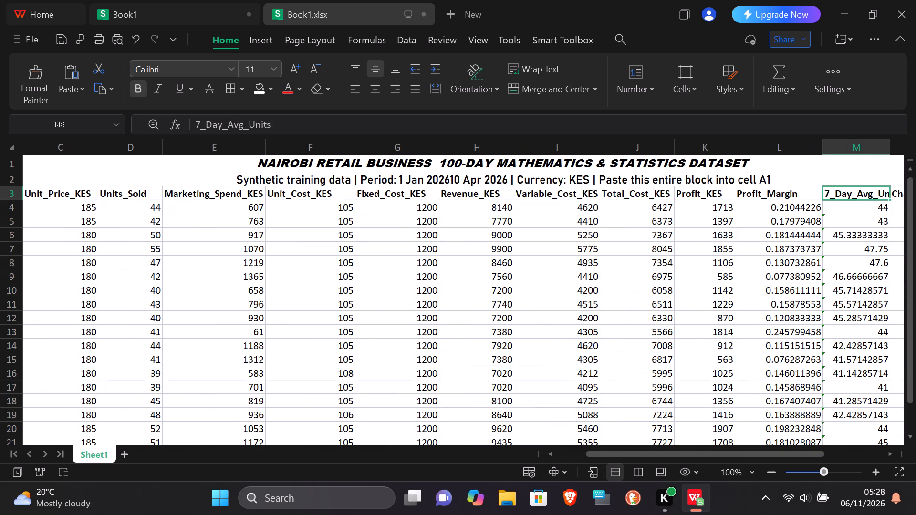
{"action": "key", "text": "Right"}
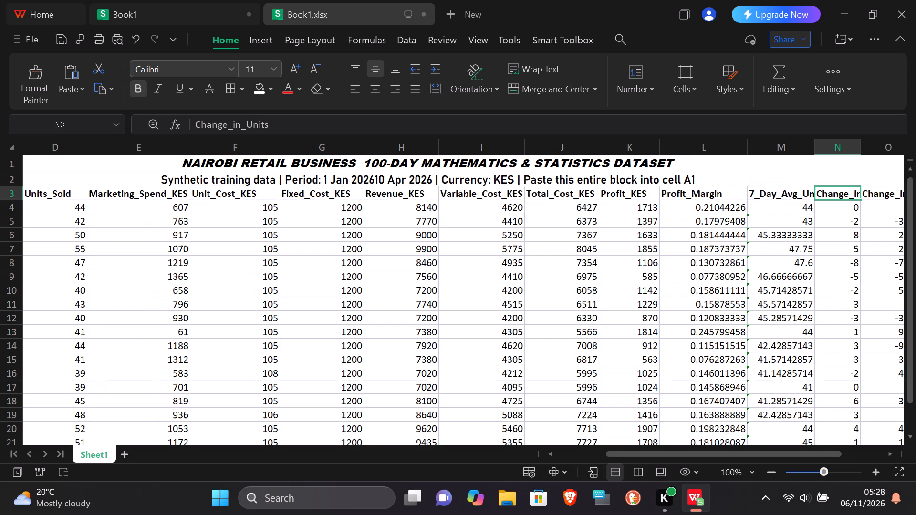
{"action": "left_click_drag", "start_coordinate": [814, 148], "coordinate": [821, 148]}
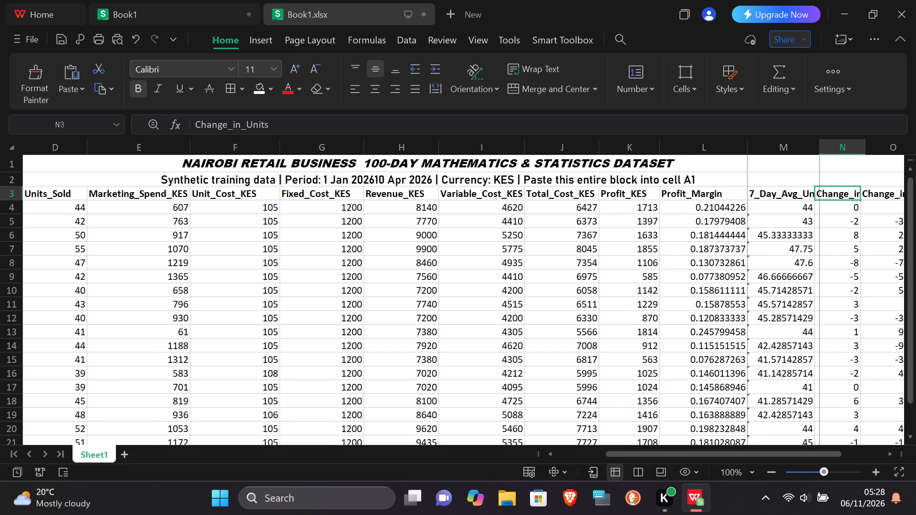
{"action": "left_click_drag", "start_coordinate": [821, 148], "coordinate": [830, 148]}
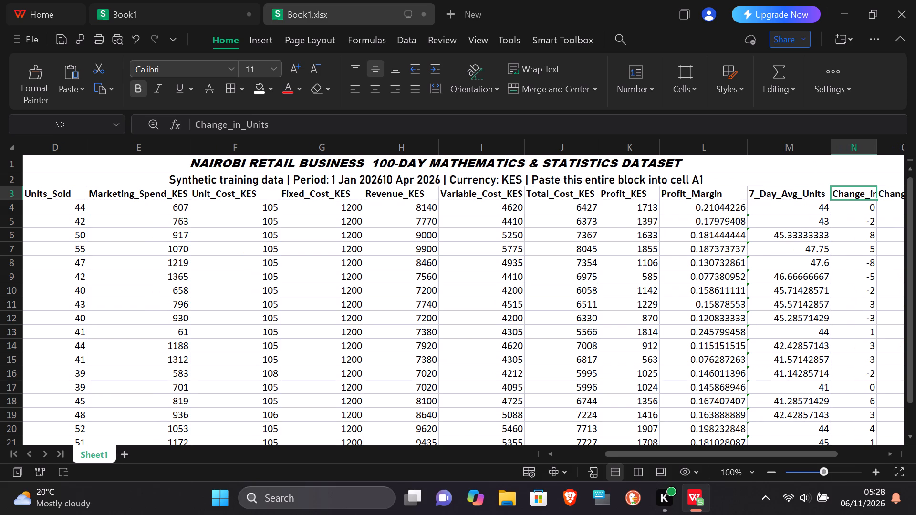
Widen column N, holding the Change_in_Units header, to about 11.3.
{"action": "left_click_drag", "start_coordinate": [880, 148], "coordinate": [897, 149]}
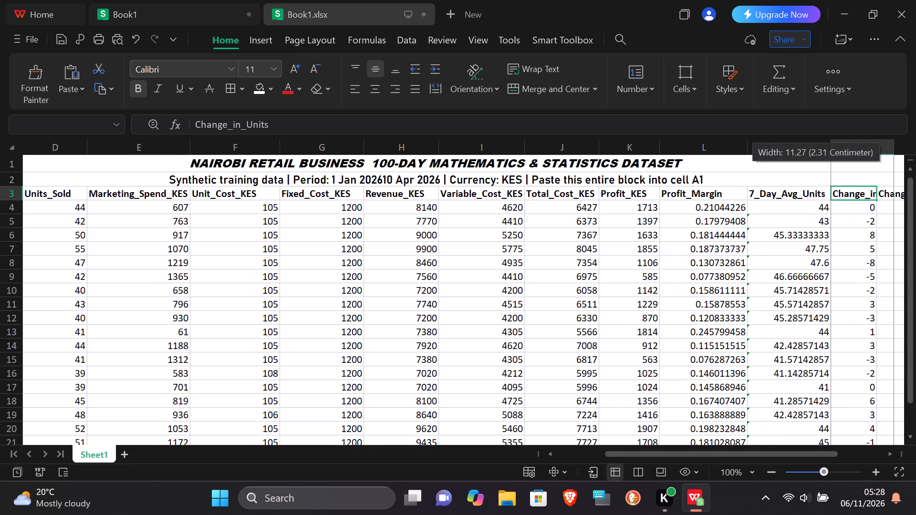
{"action": "left_click_drag", "start_coordinate": [897, 149], "coordinate": [898, 149]}
Widen columns O and P until the Change_in_Profit_KES and Cumulative_Profit_KES headers fit completely.
{"action": "key", "text": "Right"}
{"action": "key", "text": "Right"}
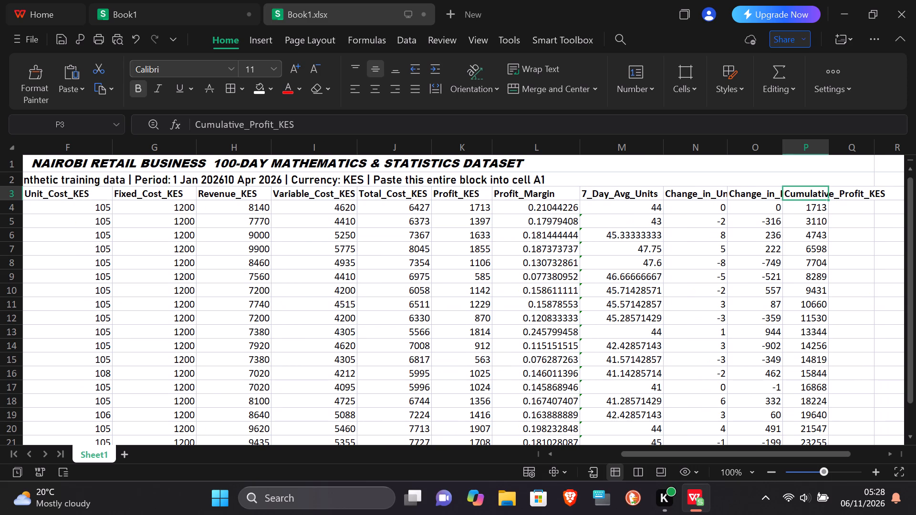
{"action": "left_click_drag", "start_coordinate": [784, 151], "coordinate": [798, 151]}
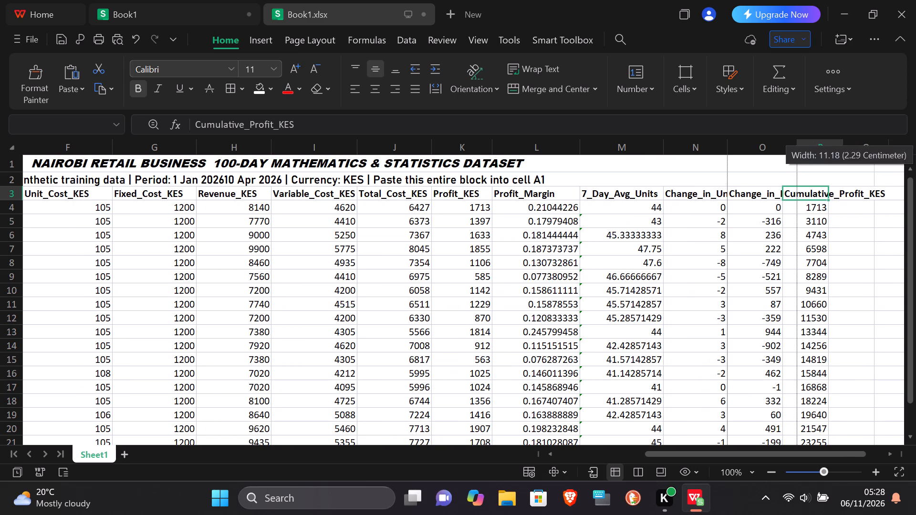
{"action": "left_click_drag", "start_coordinate": [798, 151], "coordinate": [799, 151]}
{"action": "left_click_drag", "start_coordinate": [795, 150], "coordinate": [801, 151]}
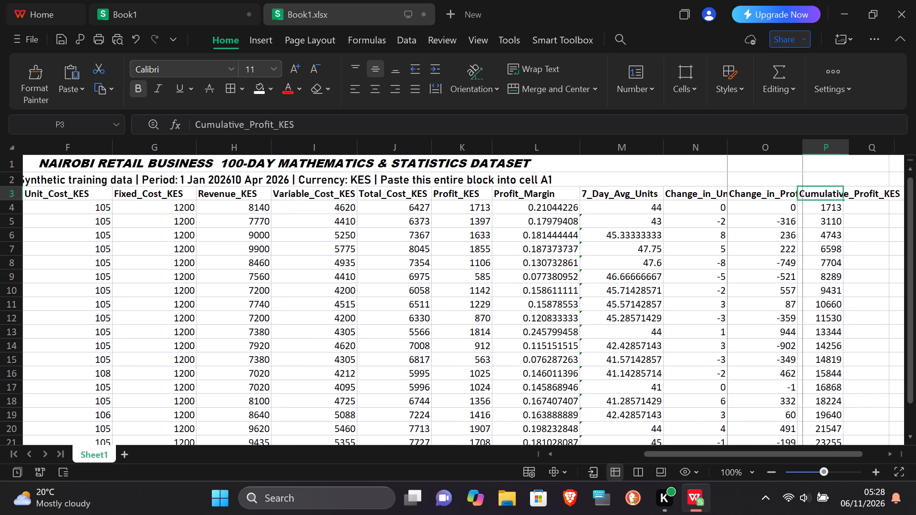
{"action": "left_click_drag", "start_coordinate": [801, 151], "coordinate": [812, 154]}
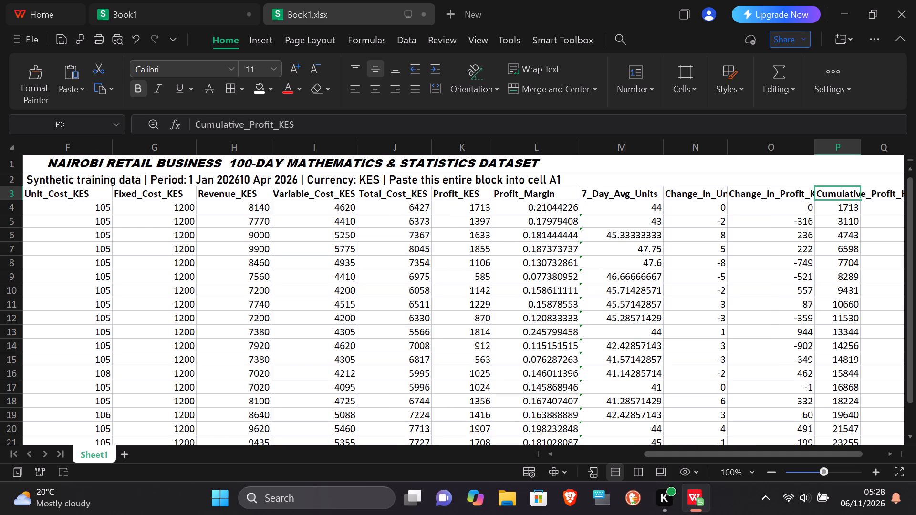
{"action": "key", "text": "Right"}
{"action": "key", "text": "Right"}
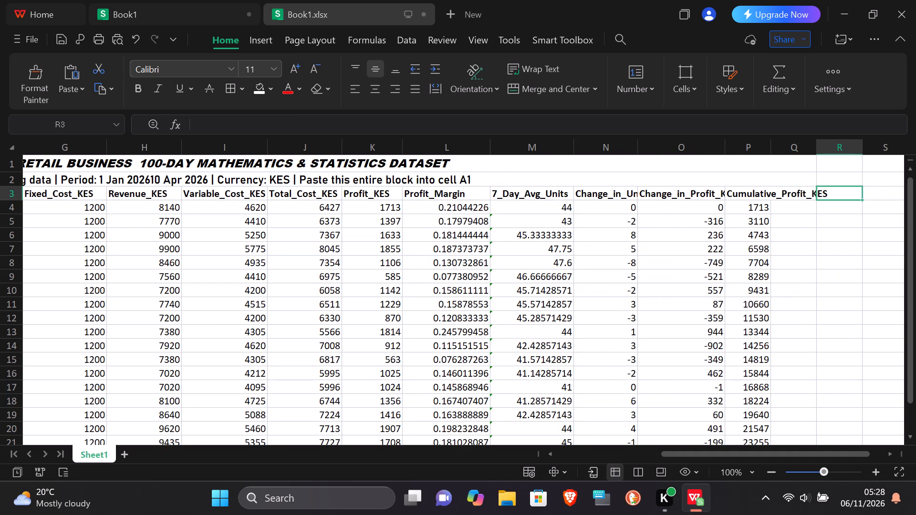
{"action": "left_click_drag", "start_coordinate": [774, 144], "coordinate": [827, 144]}
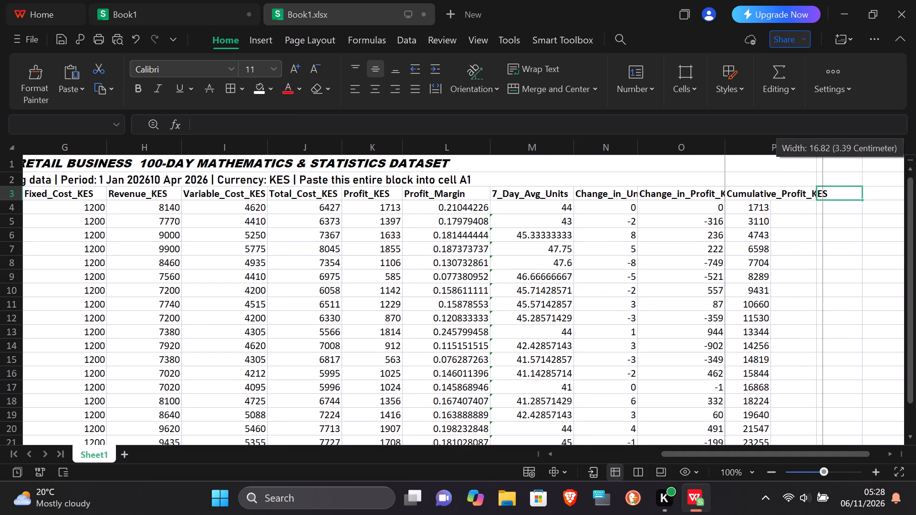
{"action": "left_click_drag", "start_coordinate": [827, 144], "coordinate": [832, 144]}
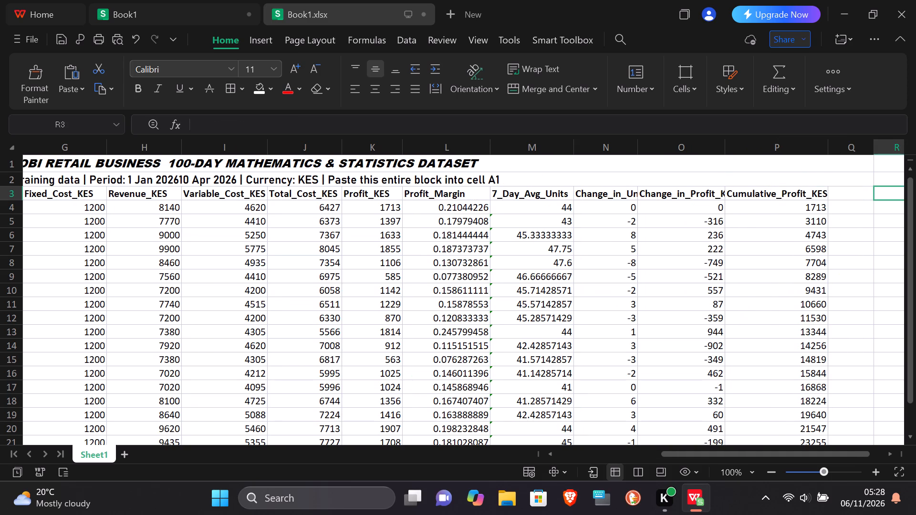
{"action": "left_click_drag", "start_coordinate": [726, 149], "coordinate": [747, 147]}
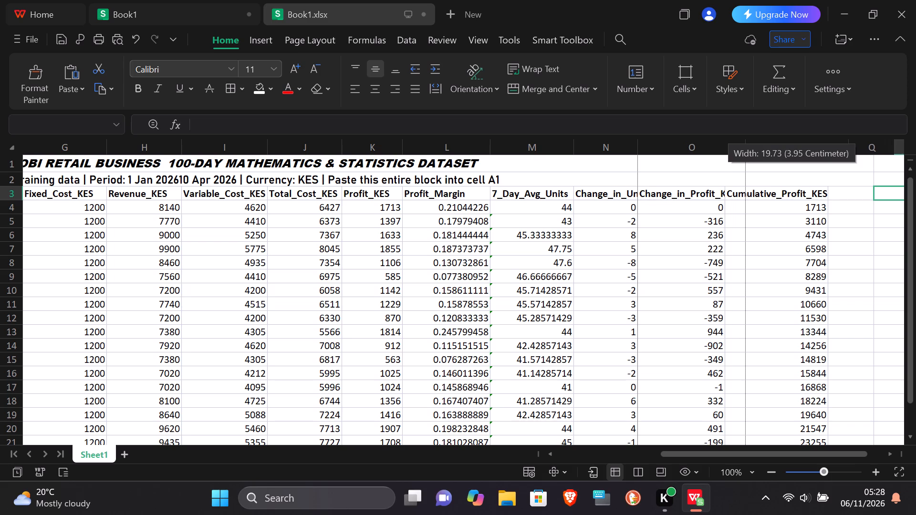
{"action": "left_click_drag", "start_coordinate": [747, 147], "coordinate": [755, 148]}
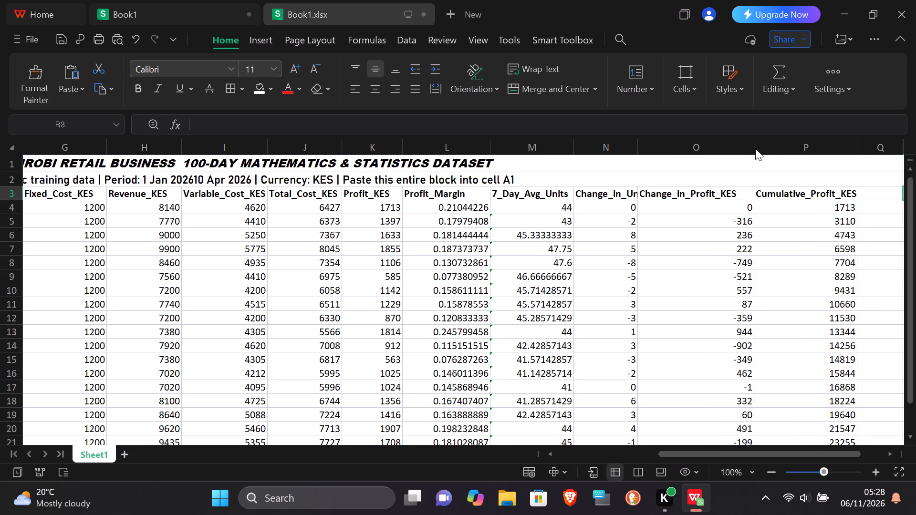
Select all the 7_Day_Avg_Units values in M4:M22, without the header or the empty row below.
{"action": "left_click", "coordinate": [553, 248]}
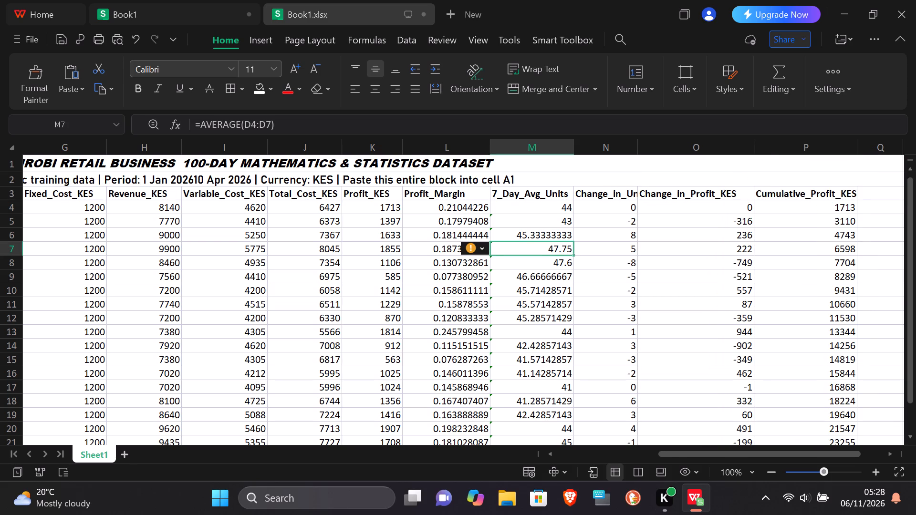
{"action": "key", "text": "Down"}
{"action": "key", "text": "Up"}
{"action": "left_click_drag", "start_coordinate": [562, 206], "coordinate": [565, 482]}
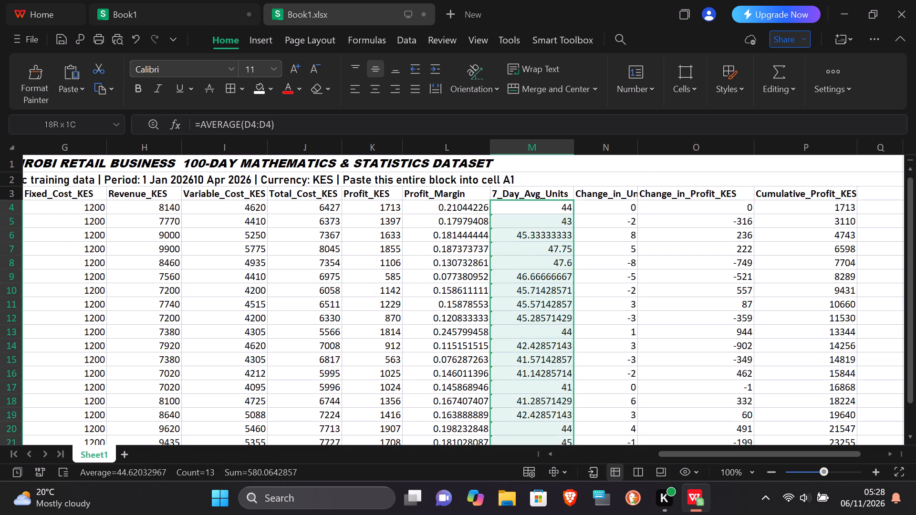
{"action": "left_click_drag", "start_coordinate": [565, 482], "coordinate": [566, 416]}
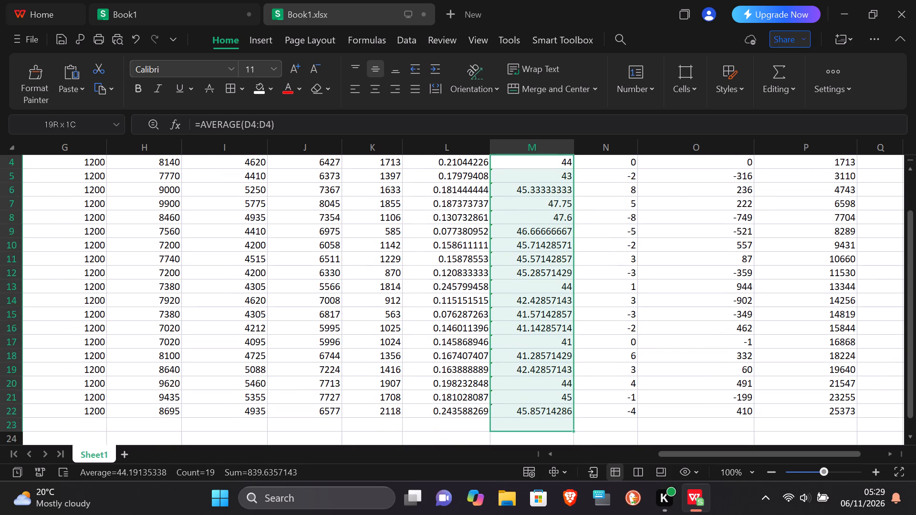
{"action": "left_click_drag", "start_coordinate": [566, 416], "coordinate": [564, 416]}
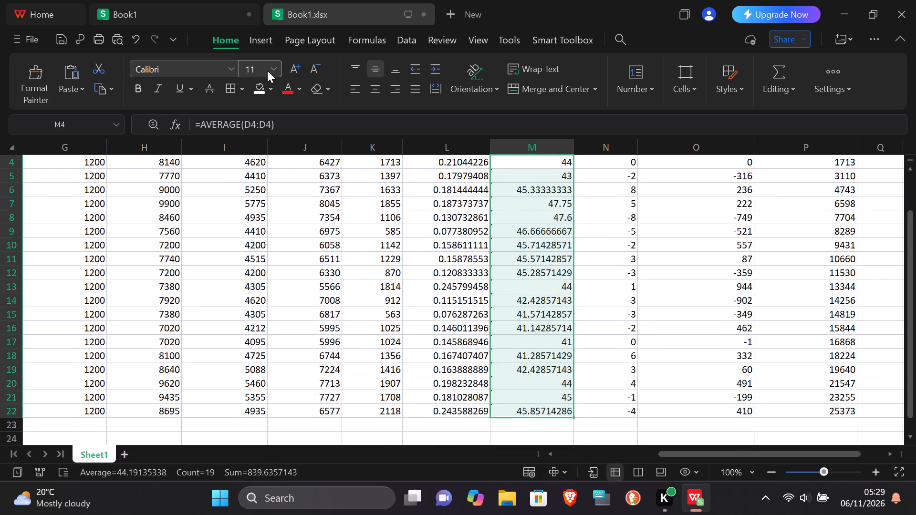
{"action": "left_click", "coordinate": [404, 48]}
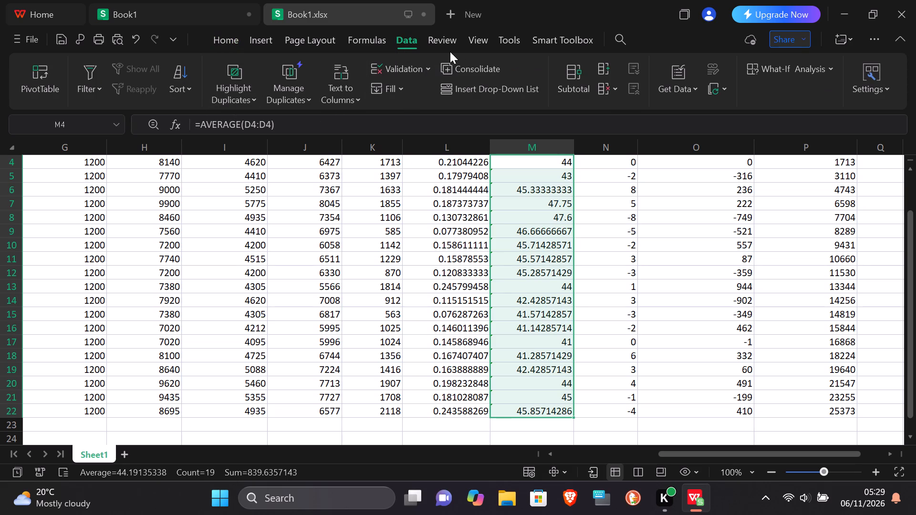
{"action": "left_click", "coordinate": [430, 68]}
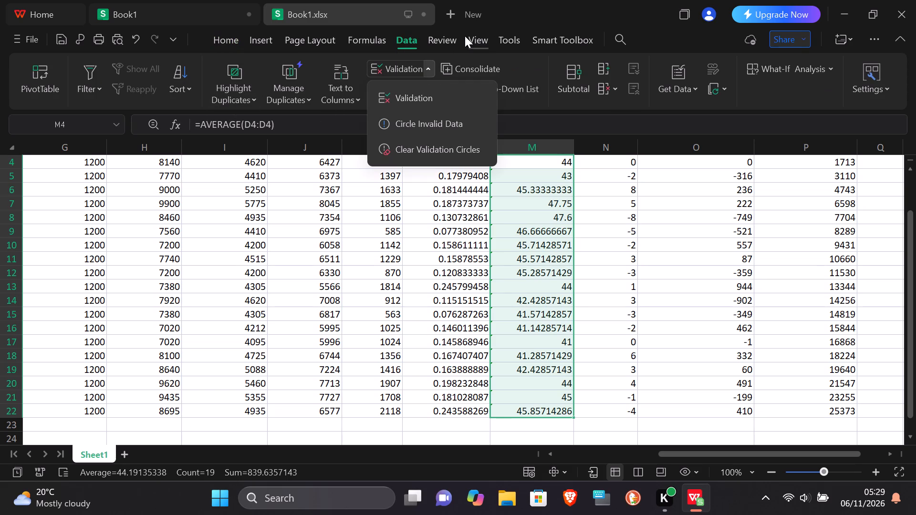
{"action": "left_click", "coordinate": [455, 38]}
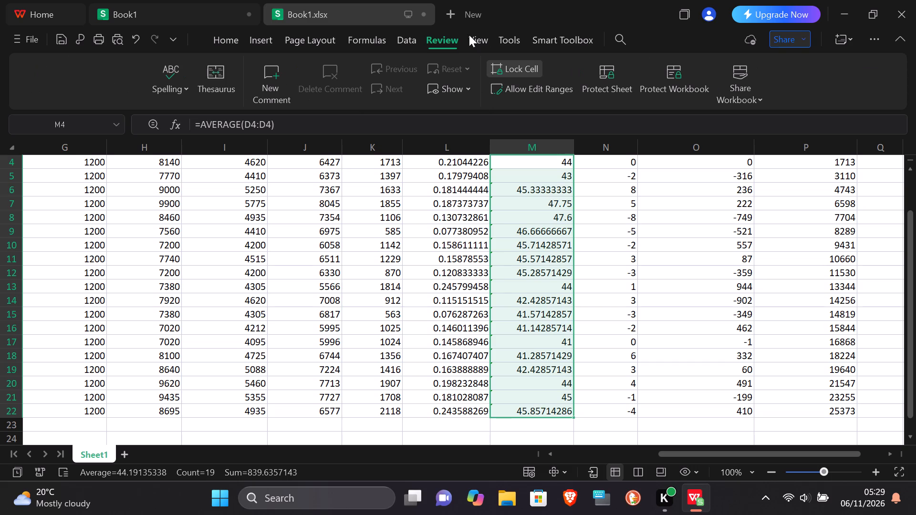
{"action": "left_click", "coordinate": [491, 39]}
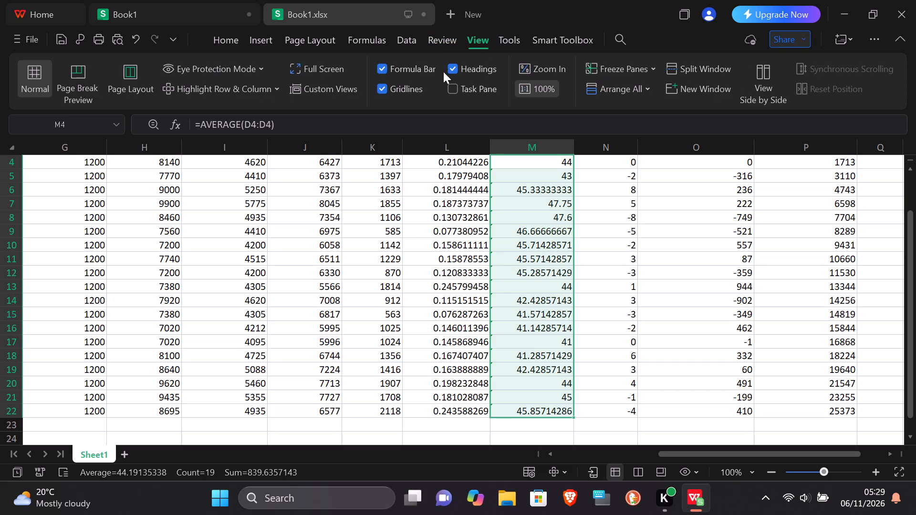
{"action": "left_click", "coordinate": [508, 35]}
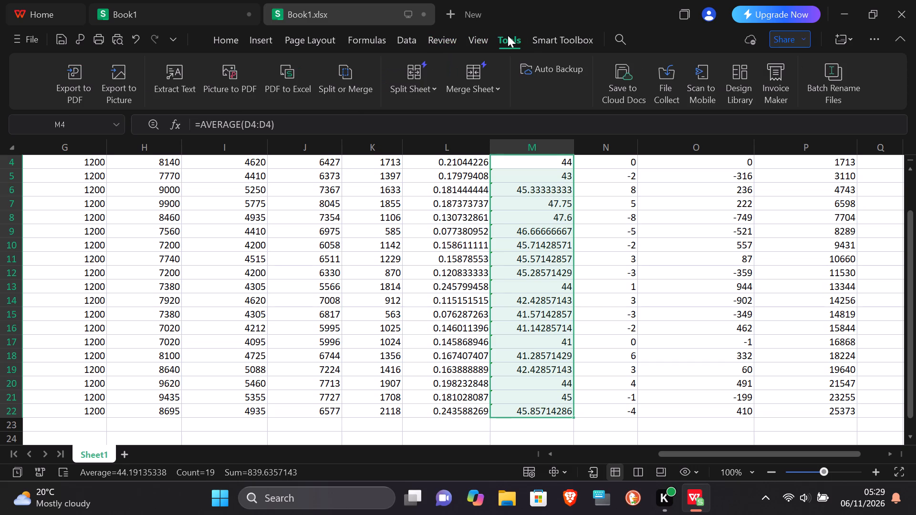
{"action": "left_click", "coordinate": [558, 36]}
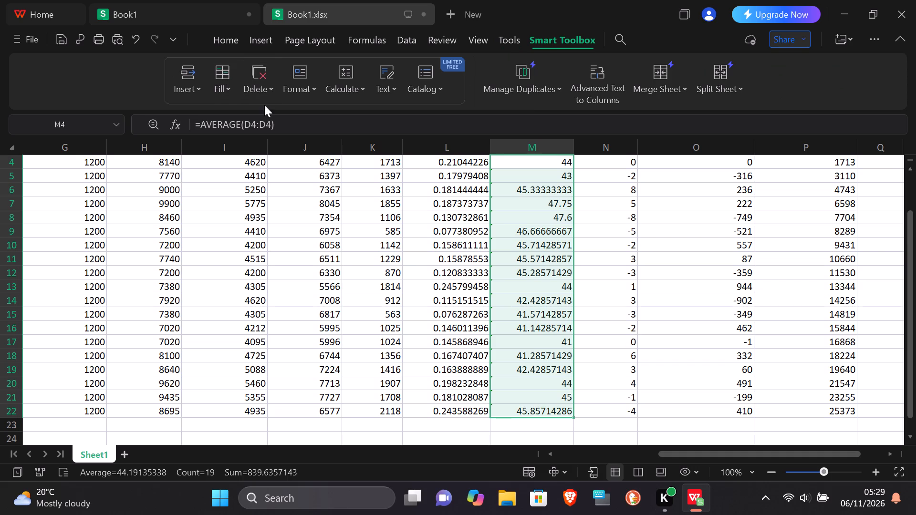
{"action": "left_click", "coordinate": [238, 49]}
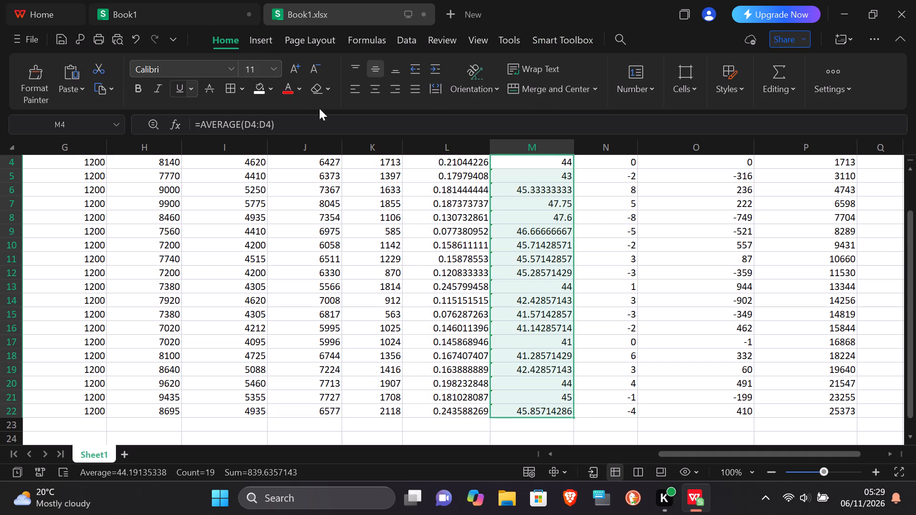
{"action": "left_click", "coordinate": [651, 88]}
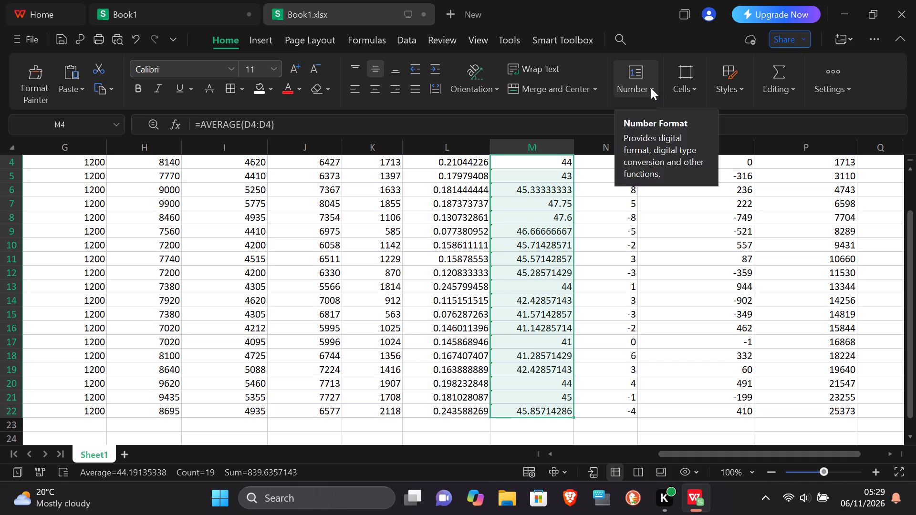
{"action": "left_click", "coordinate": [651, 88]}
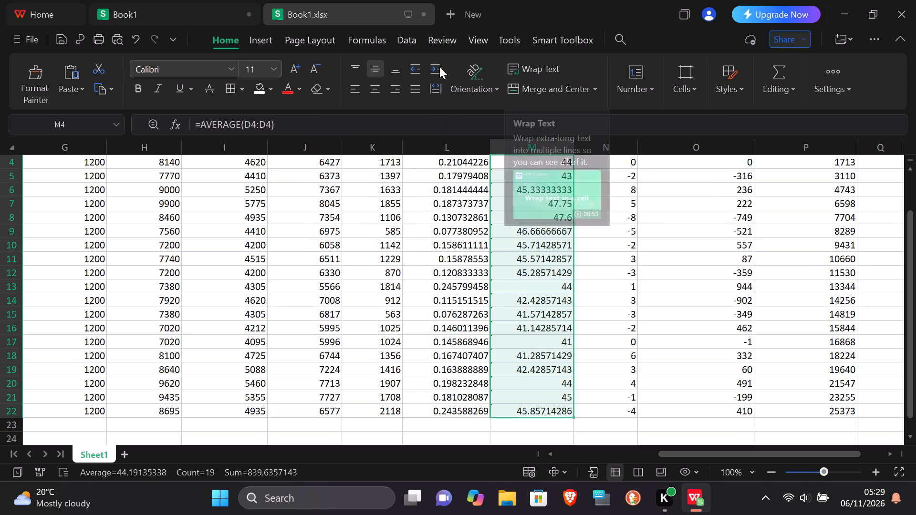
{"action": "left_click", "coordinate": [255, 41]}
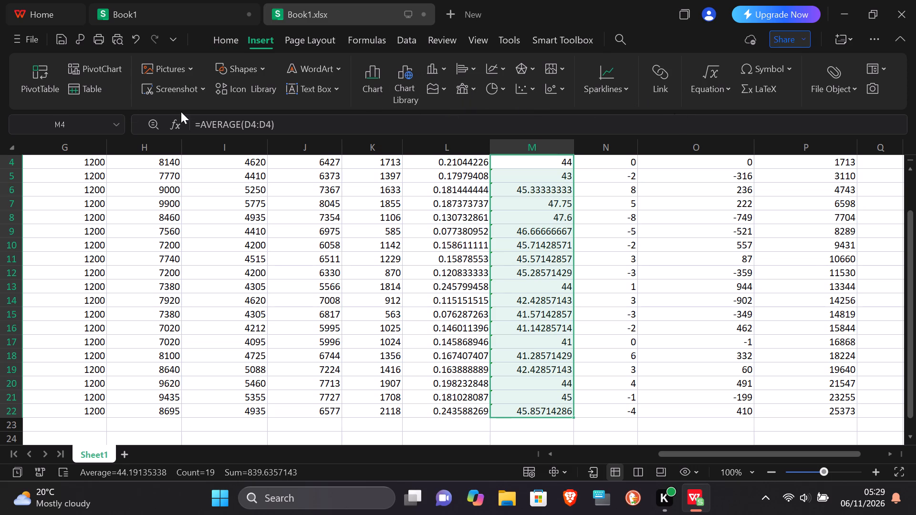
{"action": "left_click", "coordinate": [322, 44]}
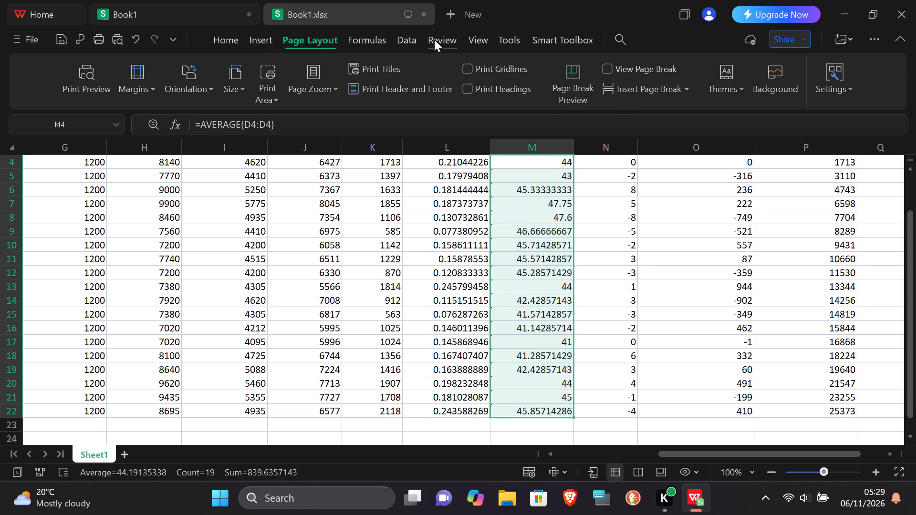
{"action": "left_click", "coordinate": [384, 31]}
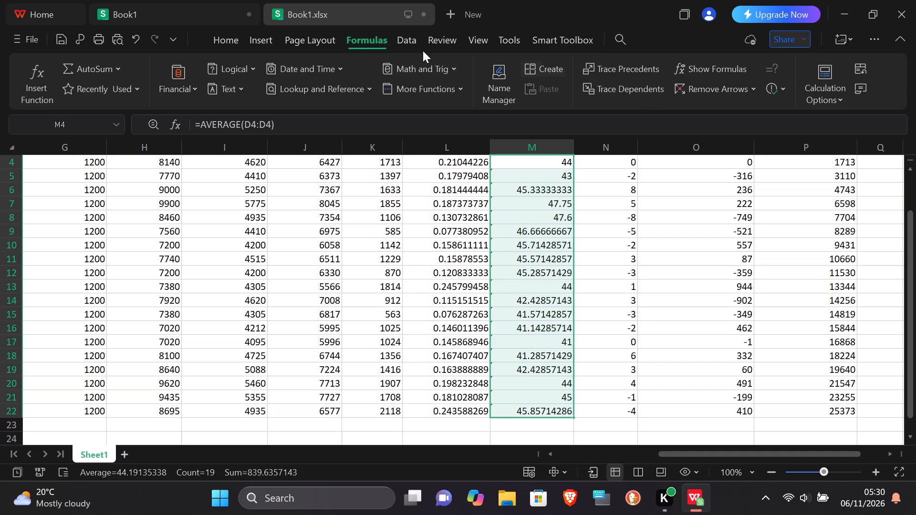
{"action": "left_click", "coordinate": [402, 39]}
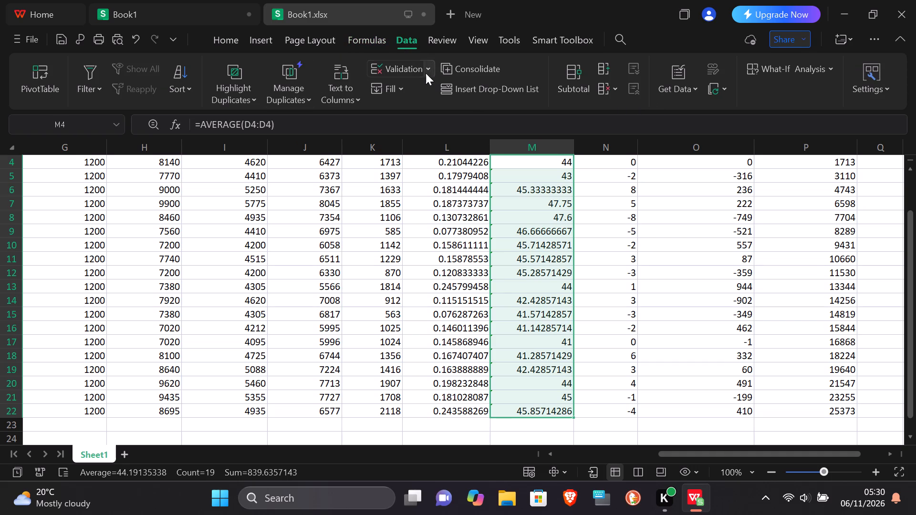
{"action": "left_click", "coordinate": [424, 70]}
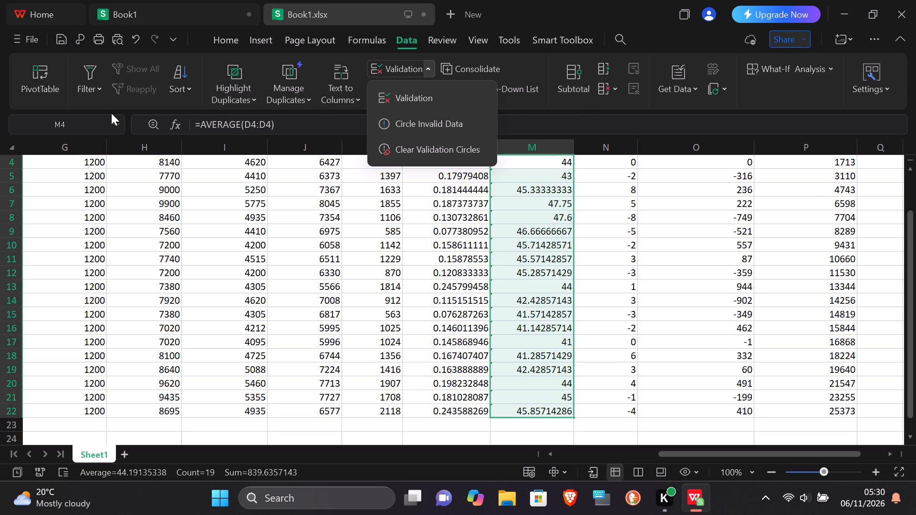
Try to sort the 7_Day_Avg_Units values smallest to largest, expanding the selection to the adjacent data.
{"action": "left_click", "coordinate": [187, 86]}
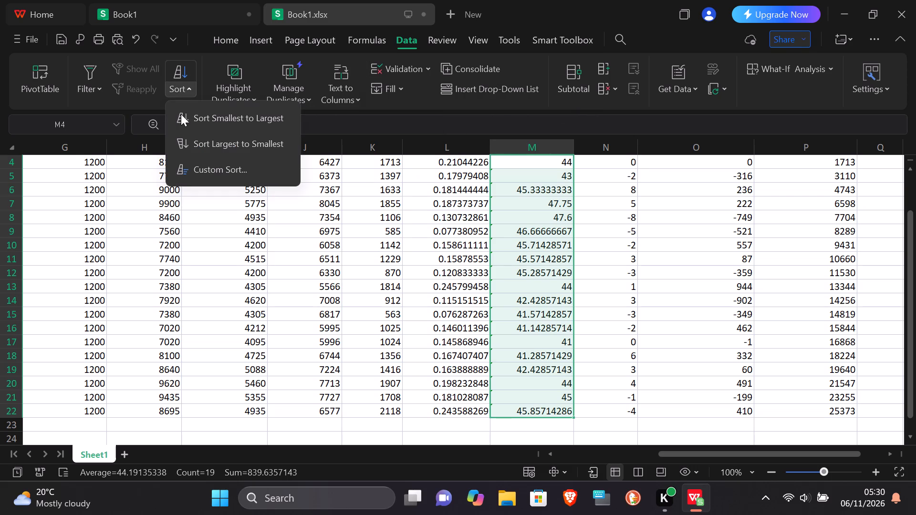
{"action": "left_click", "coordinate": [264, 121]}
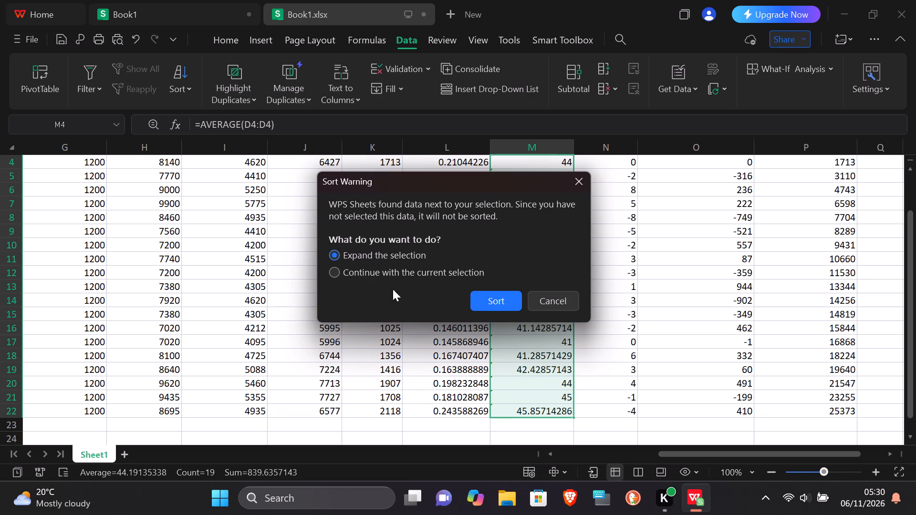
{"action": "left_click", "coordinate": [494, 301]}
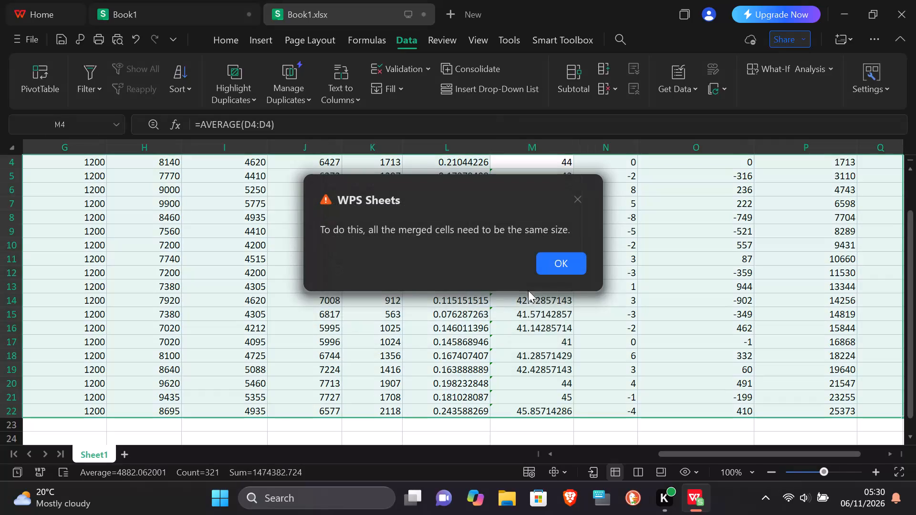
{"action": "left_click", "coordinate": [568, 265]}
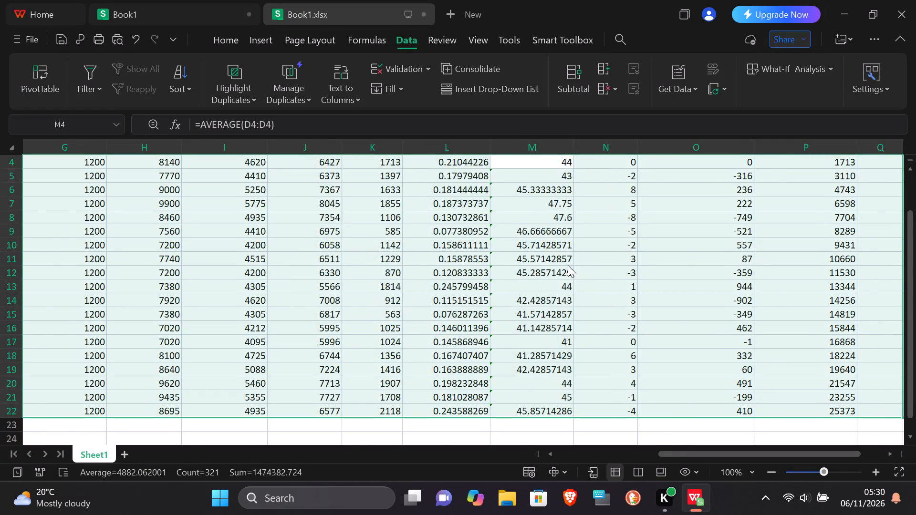
Examine the Date and Day_No entries from the top of the sheet down to row 14.
{"action": "key", "text": "Down"}
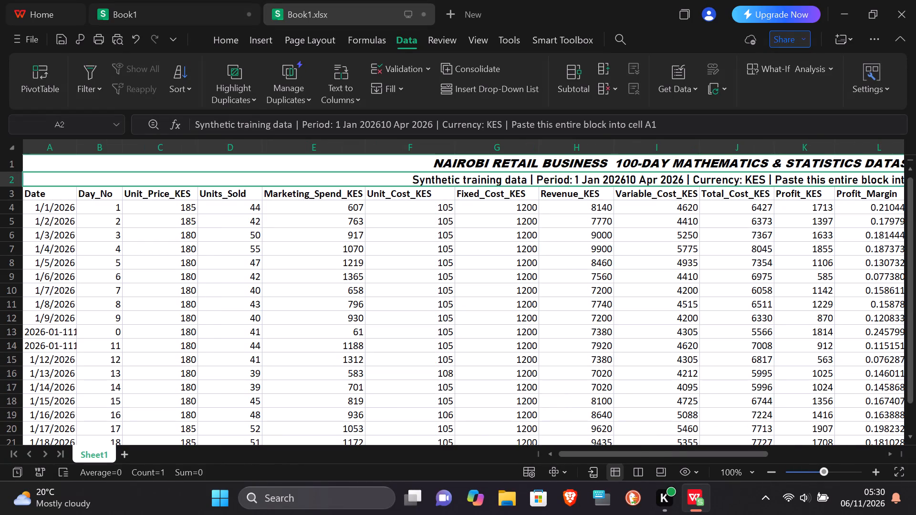
{"action": "key", "text": "Down"}
{"action": "key", "text": "Down"}
{"action": "key", "text": "Down"}
{"action": "key", "text": "Down"}
{"action": "key", "text": "Down"}
{"action": "key", "text": "Down"}
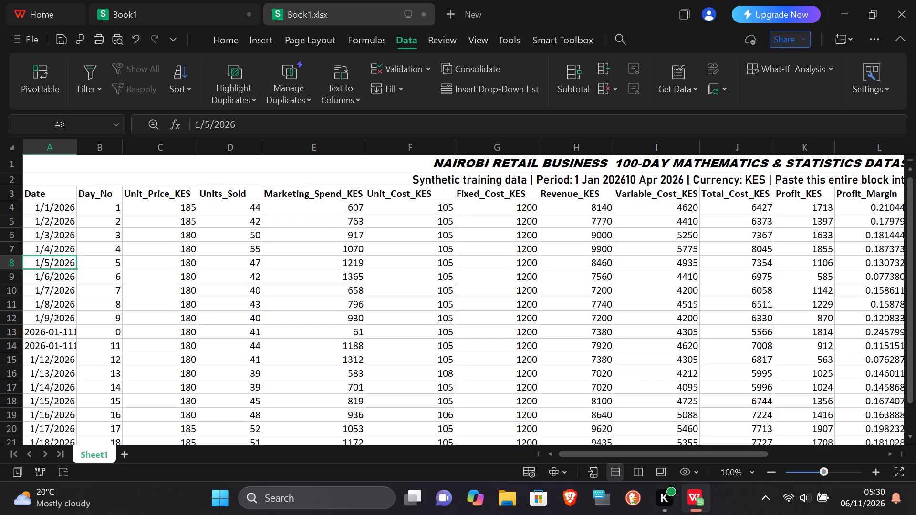
{"action": "key", "text": "Down"}
{"action": "key", "text": "Down"}
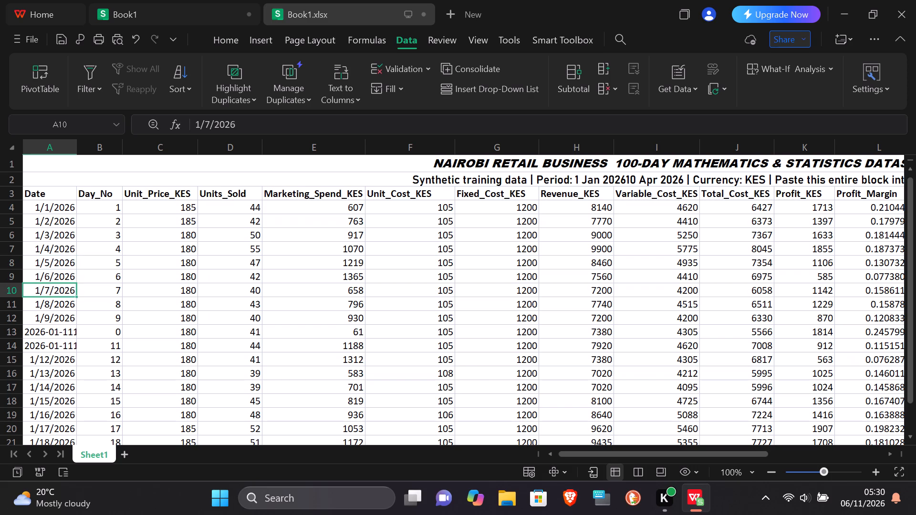
{"action": "key", "text": "Down"}
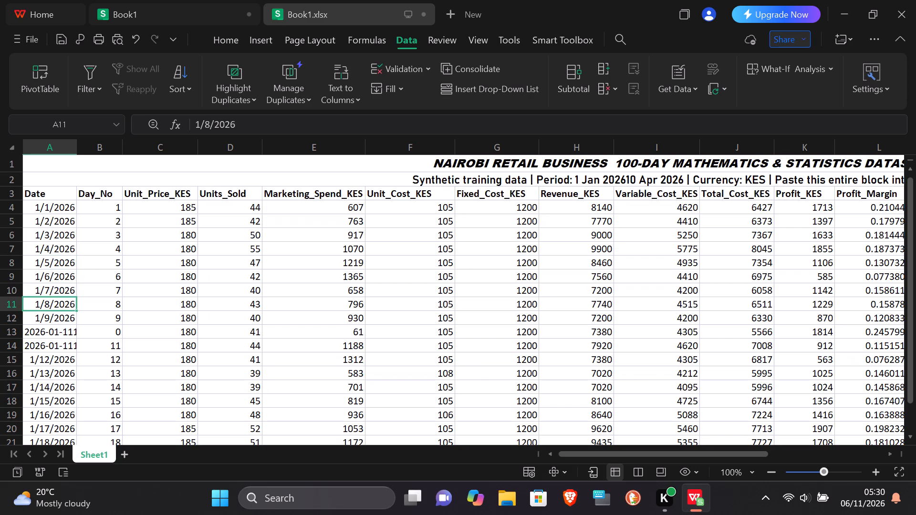
{"action": "key", "text": "Right"}
{"action": "key", "text": "Down"}
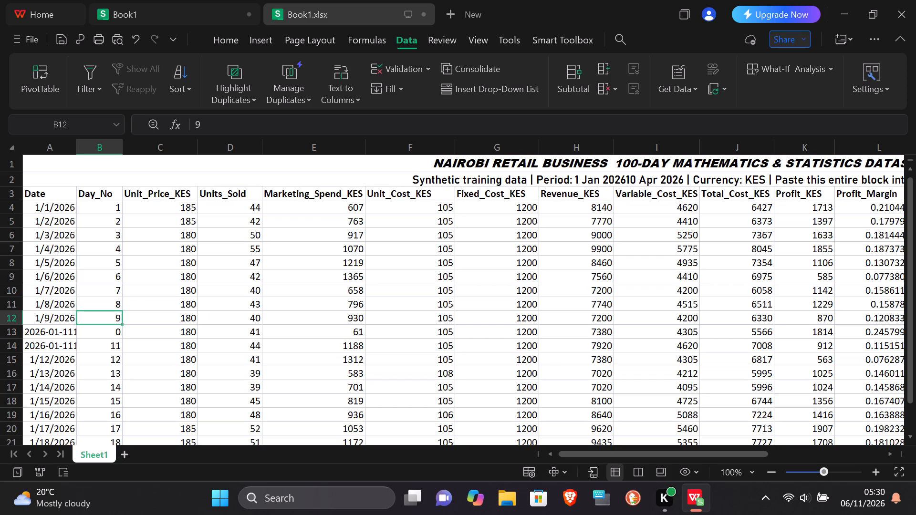
{"action": "key", "text": "Down"}
{"action": "key", "text": "Down"}
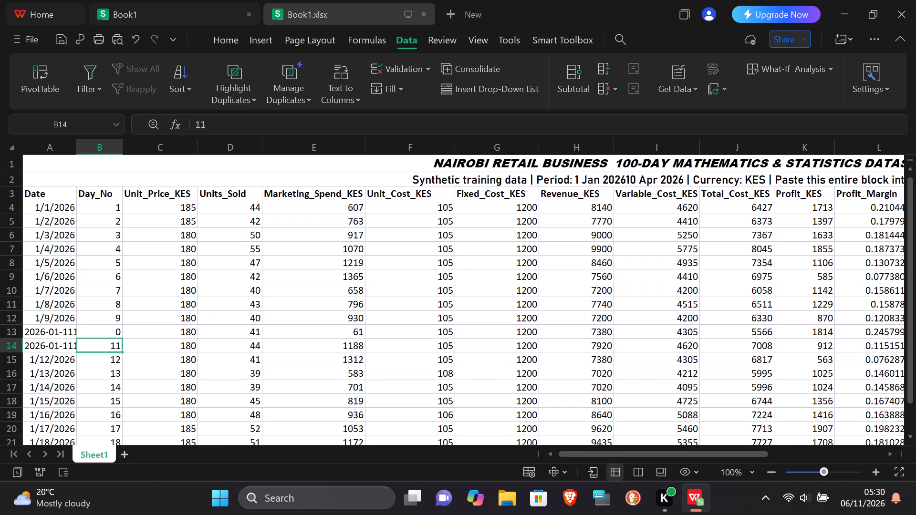
Select all the Profit_Margin and 7_Day_Avg_Units values in L4:M22, without the headers or the empty row below.
{"action": "left_click", "coordinate": [875, 368]}
{"action": "key", "text": "Right"}
{"action": "key", "text": "Right"}
{"action": "key", "text": "Right"}
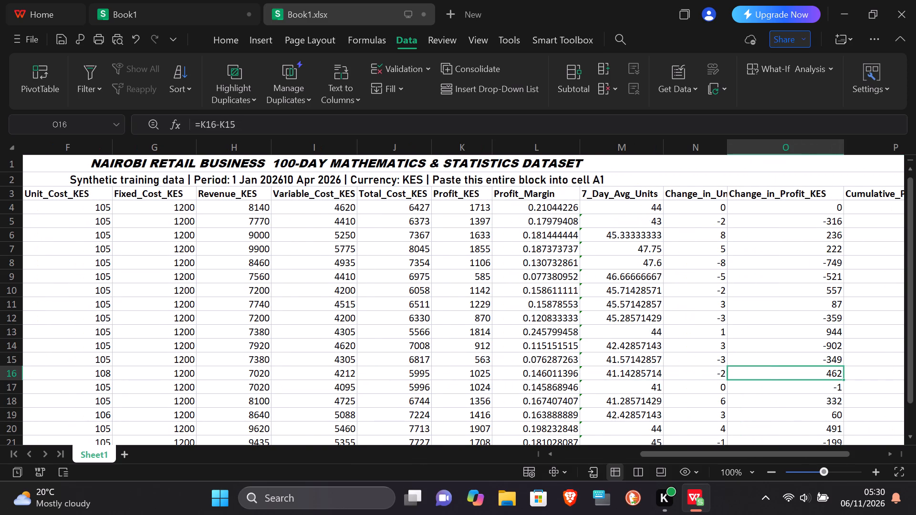
{"action": "left_click_drag", "start_coordinate": [565, 205], "coordinate": [560, 293]}
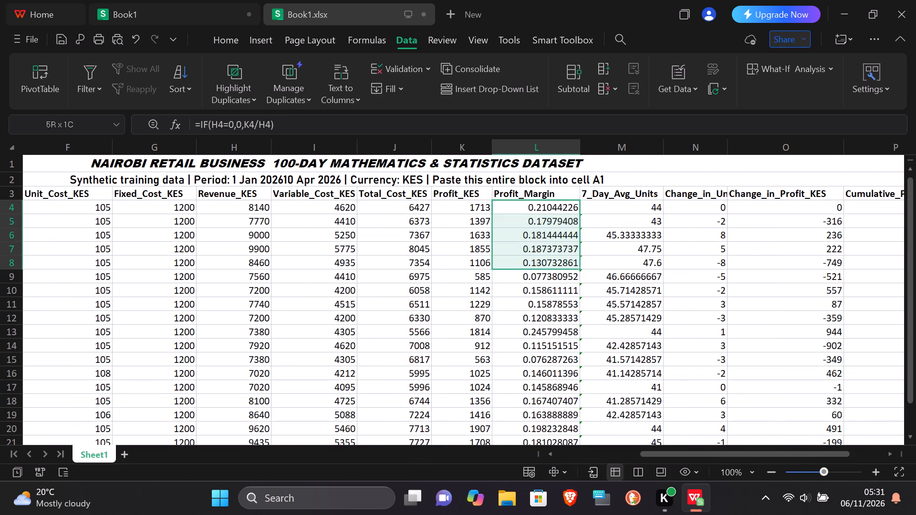
{"action": "left_click_drag", "start_coordinate": [560, 293], "coordinate": [704, 466]}
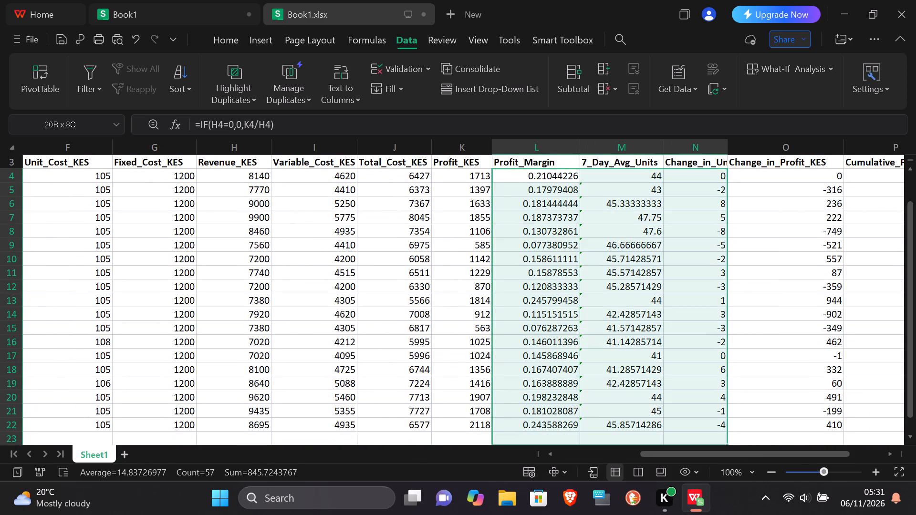
{"action": "left_click_drag", "start_coordinate": [704, 466], "coordinate": [652, 401]}
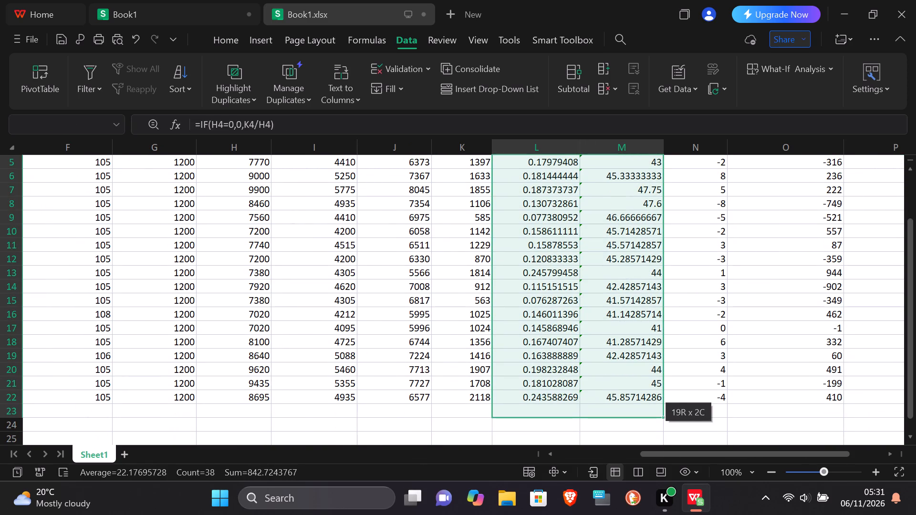
{"action": "left_click_drag", "start_coordinate": [652, 401], "coordinate": [650, 394]}
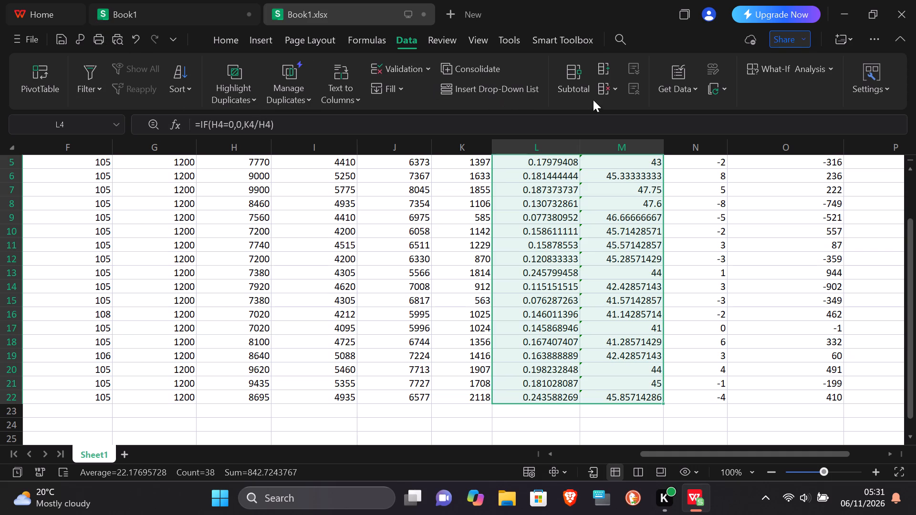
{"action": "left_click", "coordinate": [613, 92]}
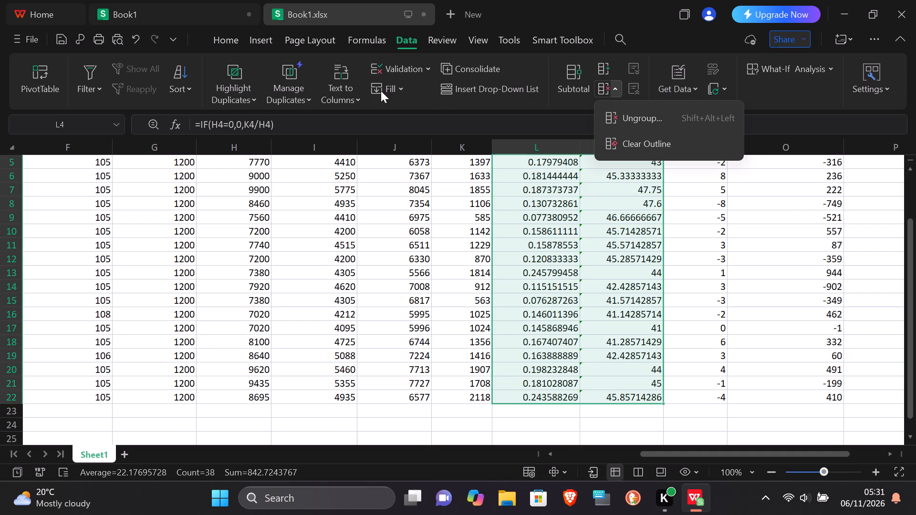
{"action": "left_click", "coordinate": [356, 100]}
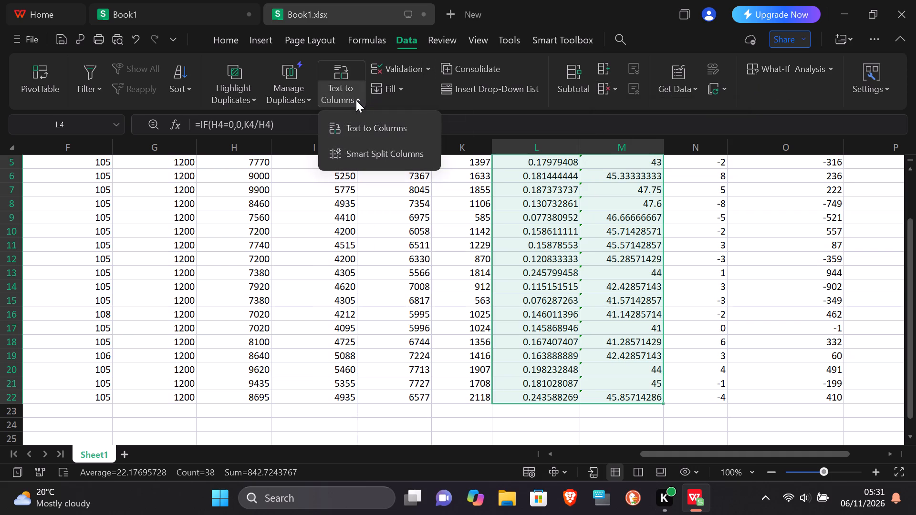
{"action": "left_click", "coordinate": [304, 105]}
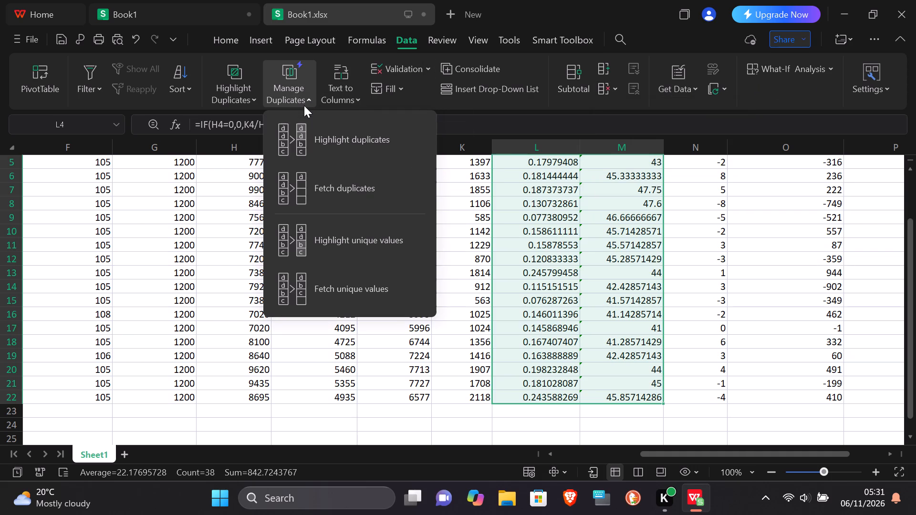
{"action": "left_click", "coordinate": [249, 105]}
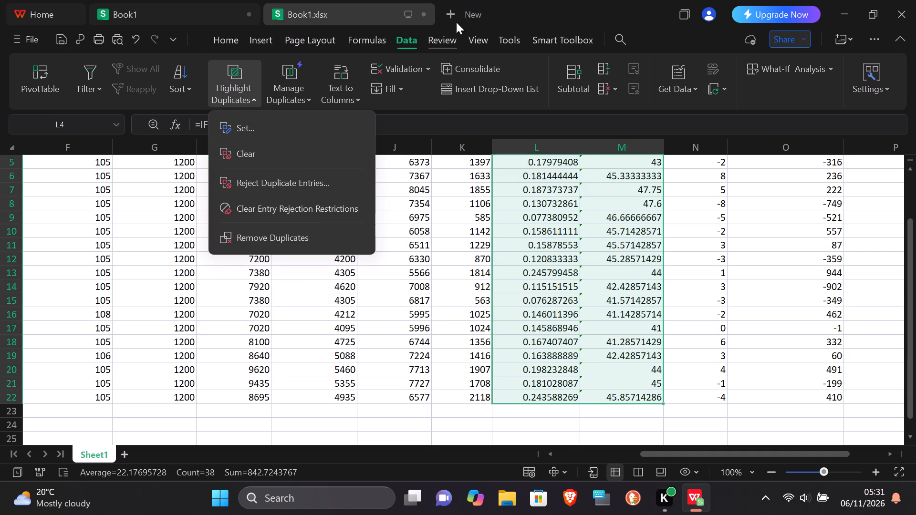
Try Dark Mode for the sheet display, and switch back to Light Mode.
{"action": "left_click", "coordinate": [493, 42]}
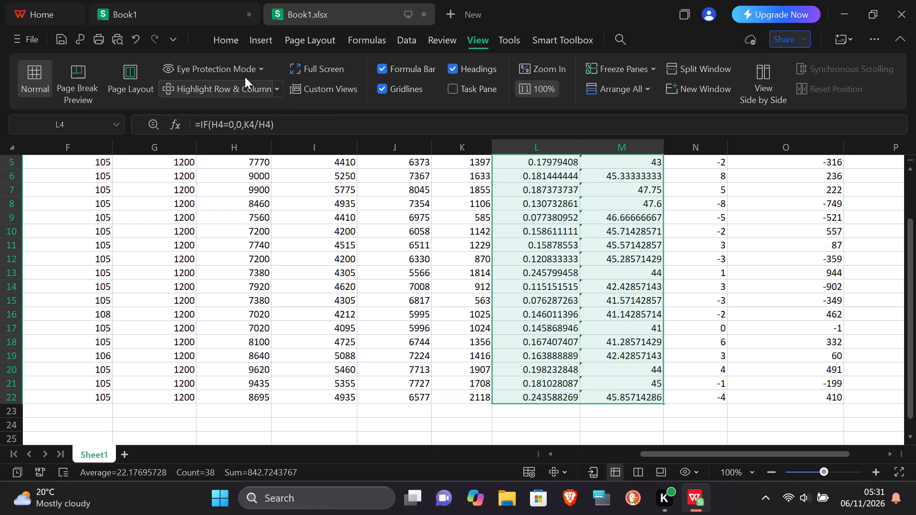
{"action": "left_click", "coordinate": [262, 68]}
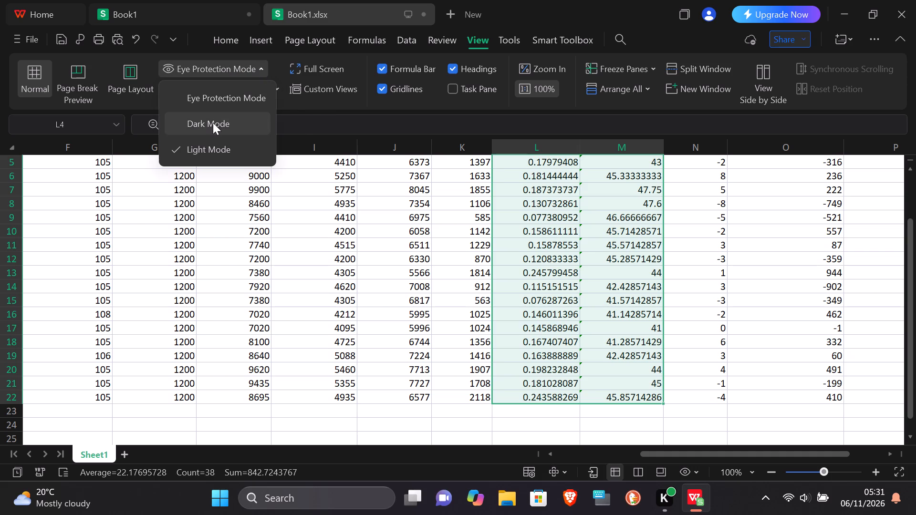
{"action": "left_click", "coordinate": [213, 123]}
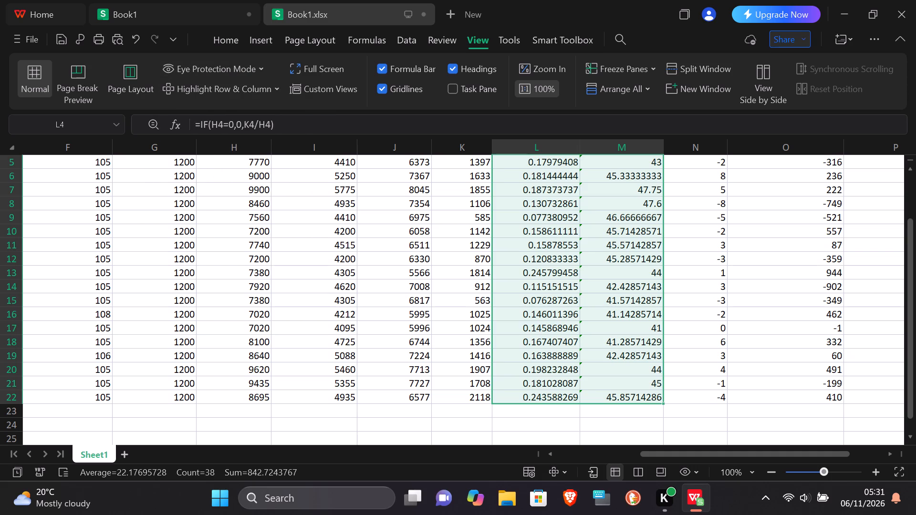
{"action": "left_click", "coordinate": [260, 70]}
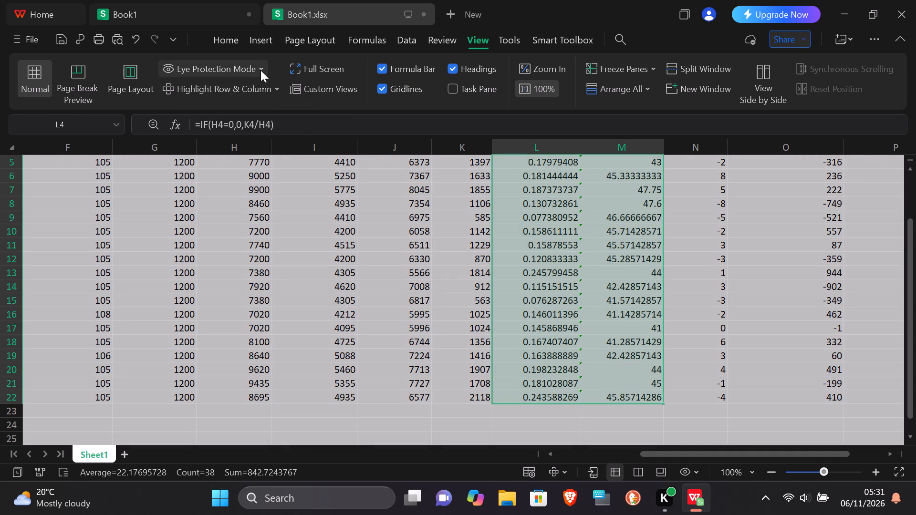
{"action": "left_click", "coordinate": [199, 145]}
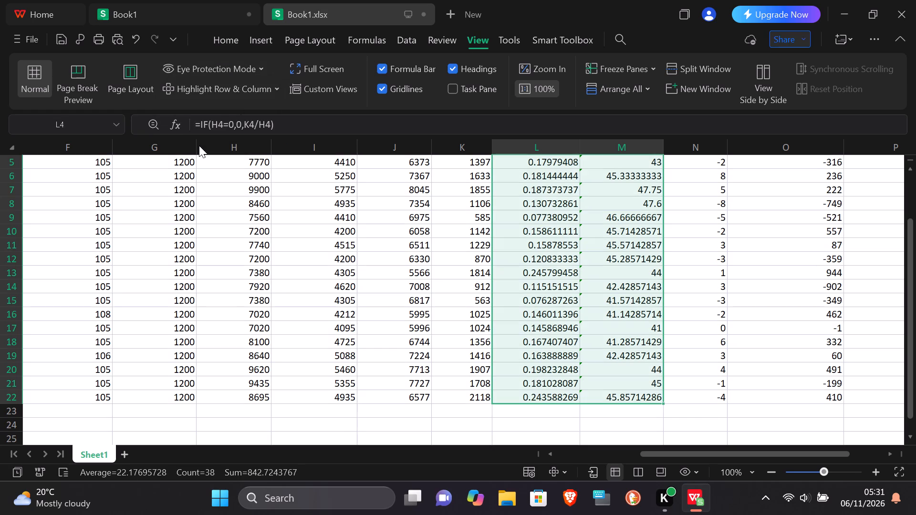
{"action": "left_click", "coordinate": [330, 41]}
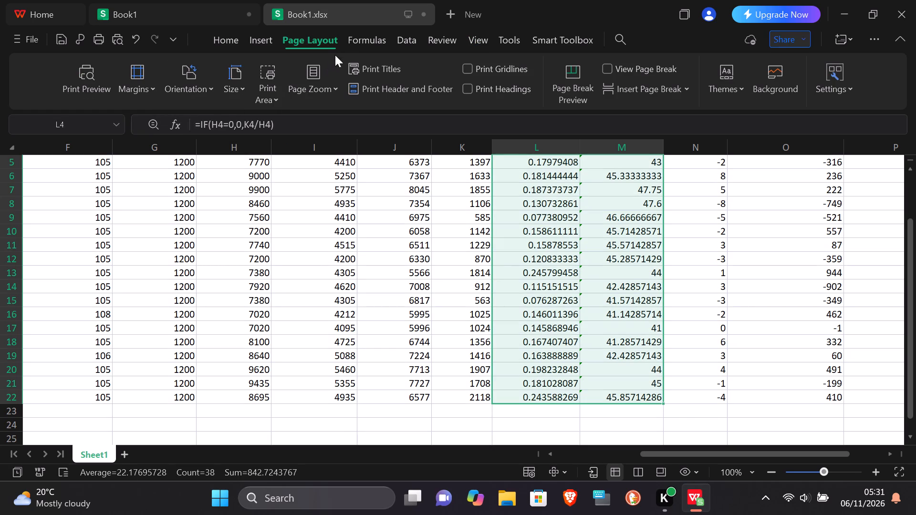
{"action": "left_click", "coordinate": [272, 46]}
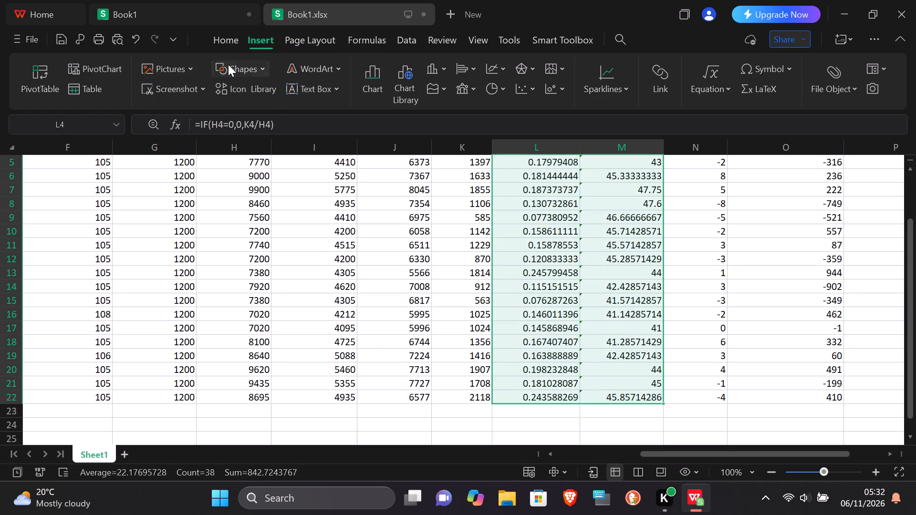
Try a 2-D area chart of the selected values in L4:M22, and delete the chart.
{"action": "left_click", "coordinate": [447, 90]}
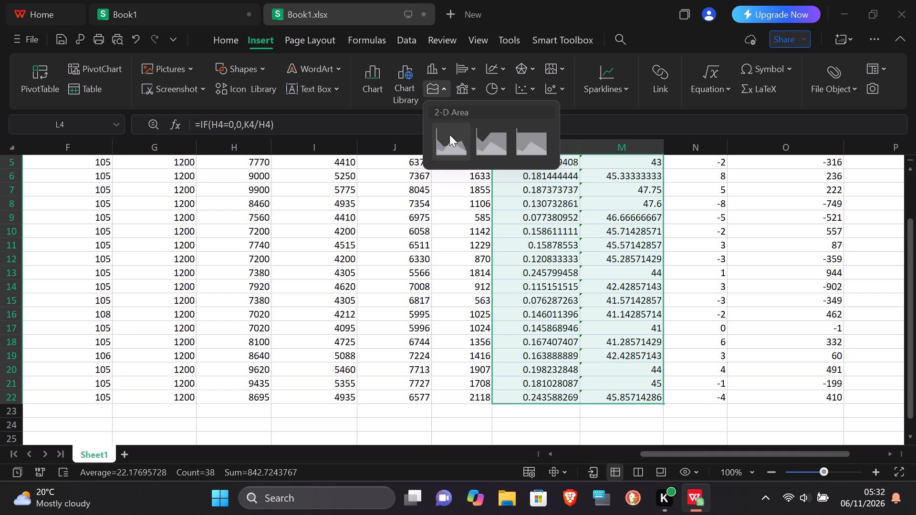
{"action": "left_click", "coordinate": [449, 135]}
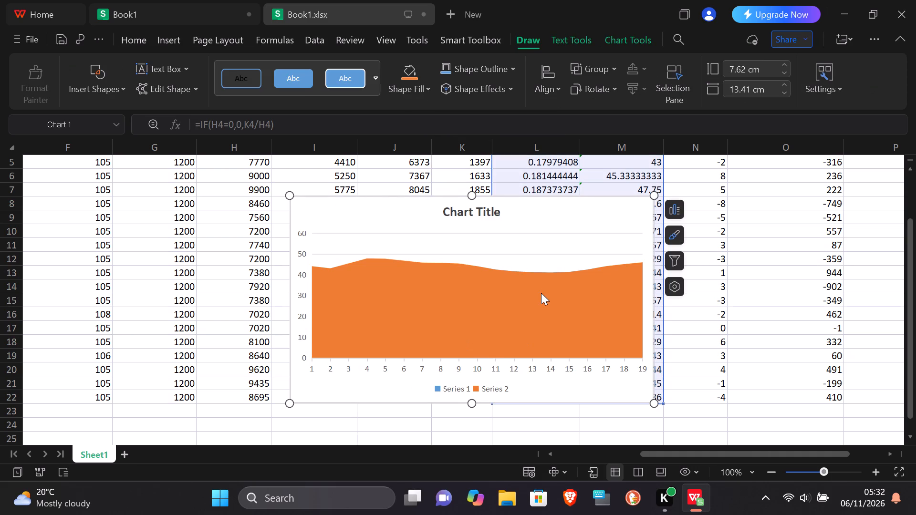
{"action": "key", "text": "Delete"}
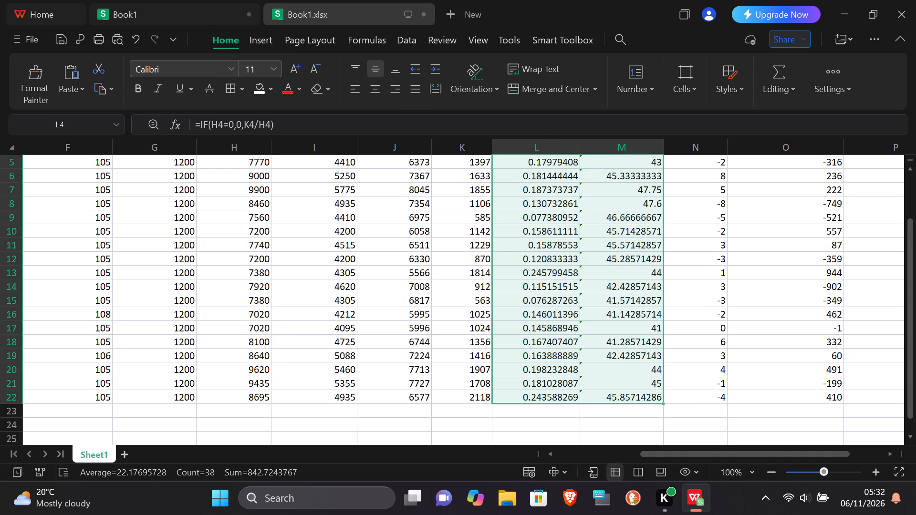
Copy the selected values in L4:M22, create a new blank spreadsheet, and try to paste them at cell A1.
{"action": "key", "text": "ctrl+c"}
{"action": "left_click", "coordinate": [447, 3]}
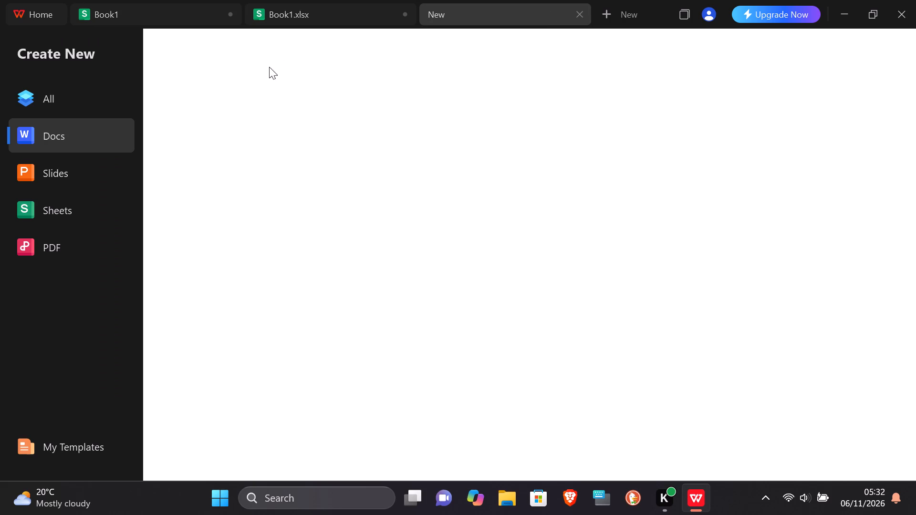
{"action": "left_click", "coordinate": [69, 177]}
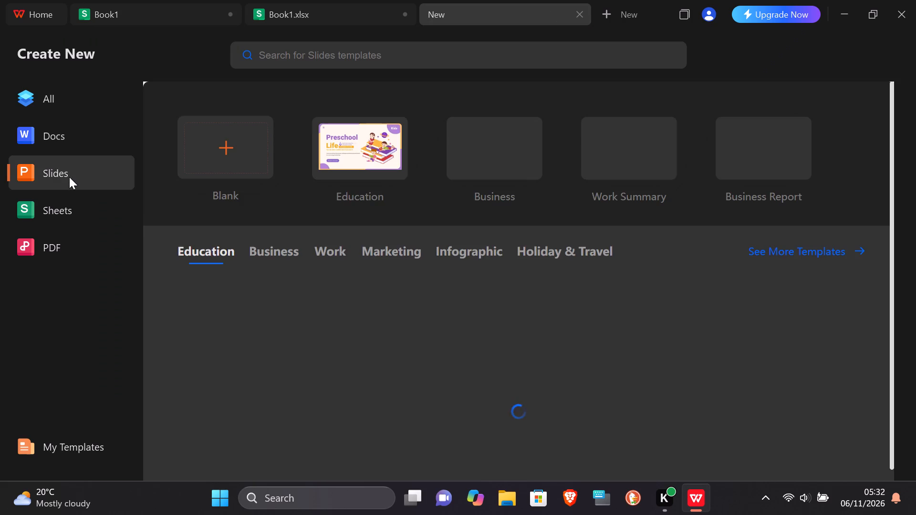
{"action": "left_click", "coordinate": [57, 210]}
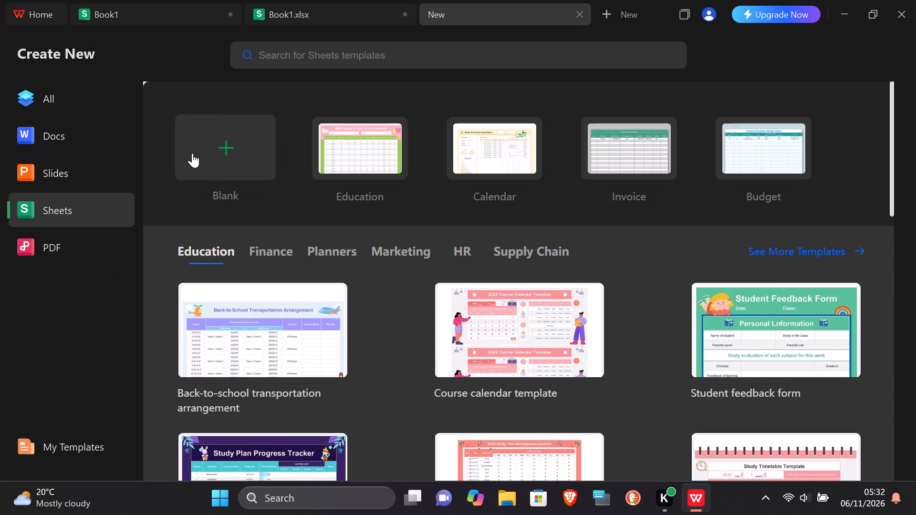
{"action": "left_click", "coordinate": [192, 153]}
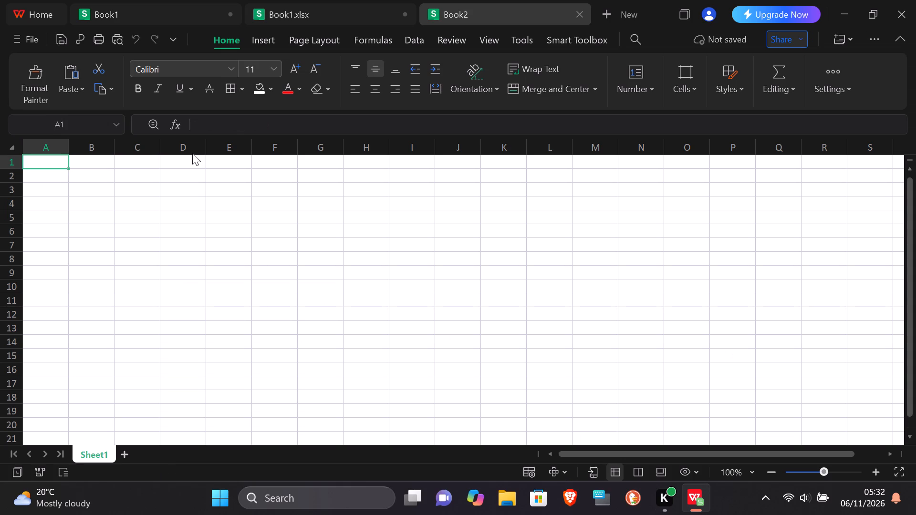
{"action": "key", "text": "ctrl+c"}
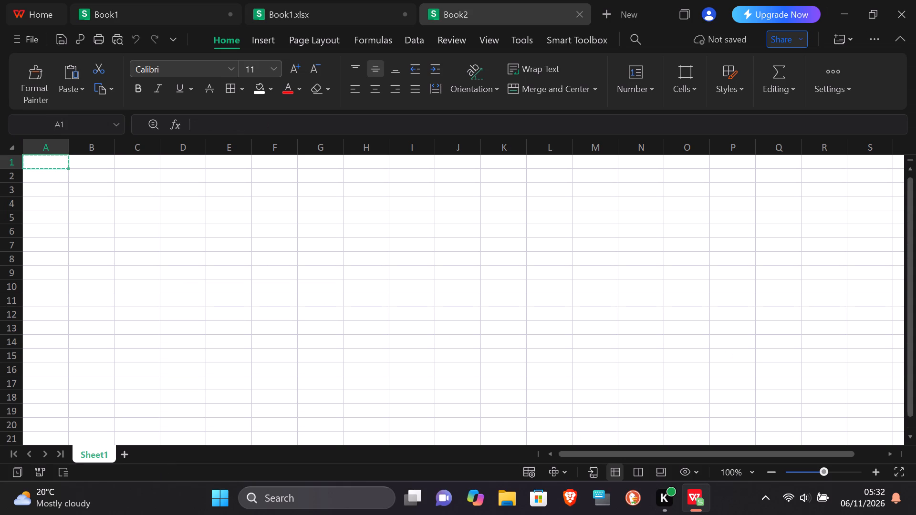
{"action": "key", "text": "ctrl+v"}
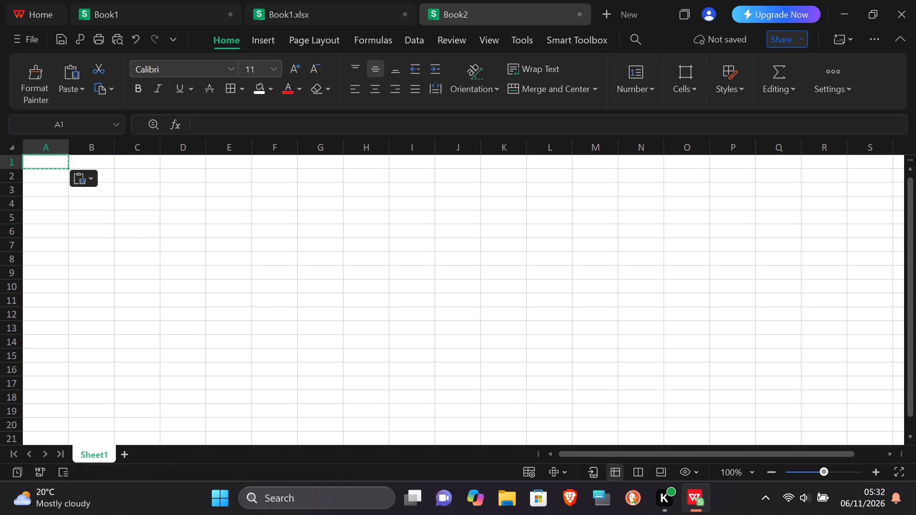
Switch back to the Book1.xlsx workbook and return to the dataset's title row at A1.
{"action": "left_click", "coordinate": [319, 0]}
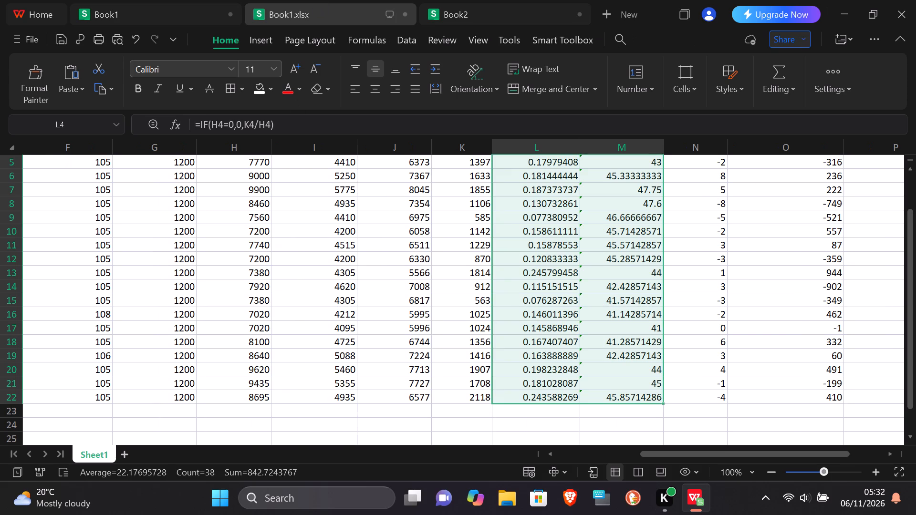
{"action": "key", "text": "Up"}
{"action": "key", "text": "Up"}
{"action": "key", "text": "Up"}
{"action": "key", "text": "Up"}
{"action": "key", "text": "Up"}
{"action": "key", "text": "Up"}
{"action": "key", "text": "Up"}
{"action": "key", "text": "Up"}
{"action": "key", "text": "Up"}
{"action": "key", "text": "Up"}
{"action": "key", "text": "Up"}
{"action": "key", "text": "Up"}
{"action": "key", "text": "Up"}
{"action": "key", "text": "Up"}
{"action": "key", "text": "Up"}
{"action": "key", "text": "Up"}
{"action": "key", "text": "Up"}
{"action": "key", "text": "Up"}
{"action": "key", "text": "Up"}
{"action": "key", "text": "Up"}
{"action": "key", "text": "Up"}
{"action": "key", "text": "Up"}
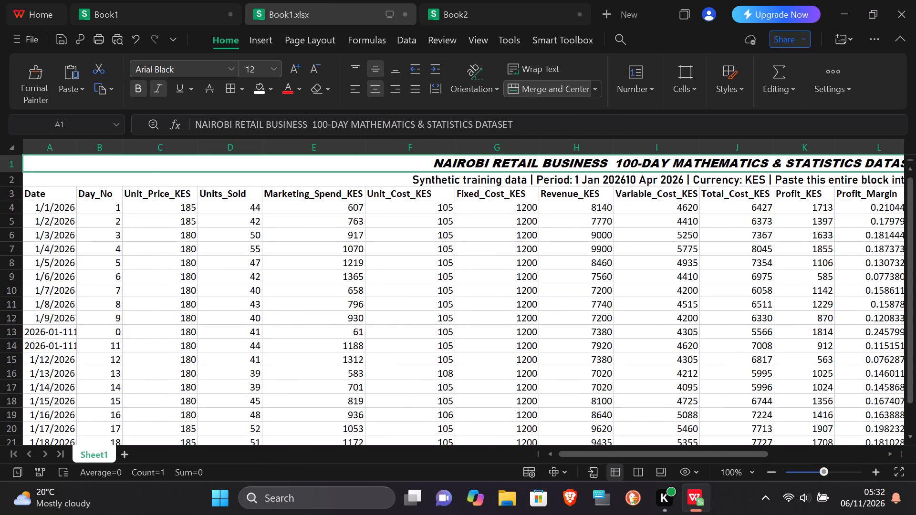
{"action": "key", "text": "Up"}
{"action": "key", "text": "Up"}
{"action": "key", "text": "Up"}
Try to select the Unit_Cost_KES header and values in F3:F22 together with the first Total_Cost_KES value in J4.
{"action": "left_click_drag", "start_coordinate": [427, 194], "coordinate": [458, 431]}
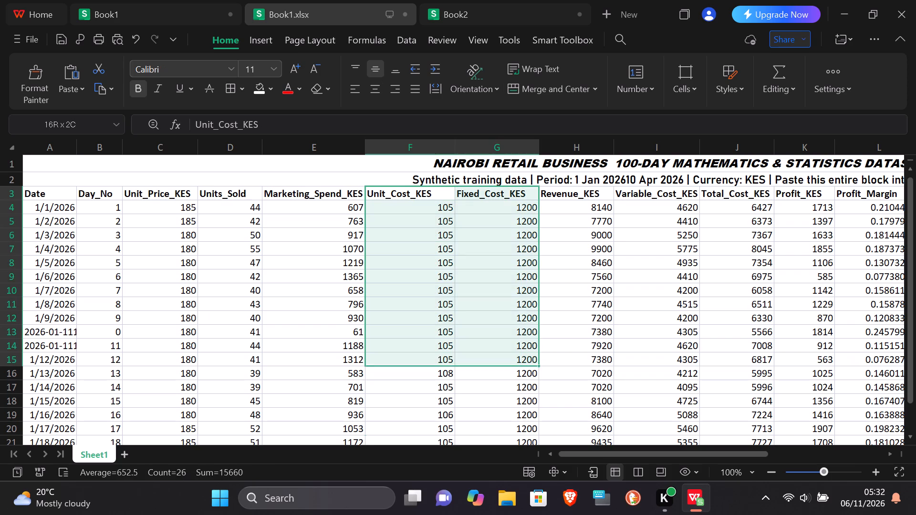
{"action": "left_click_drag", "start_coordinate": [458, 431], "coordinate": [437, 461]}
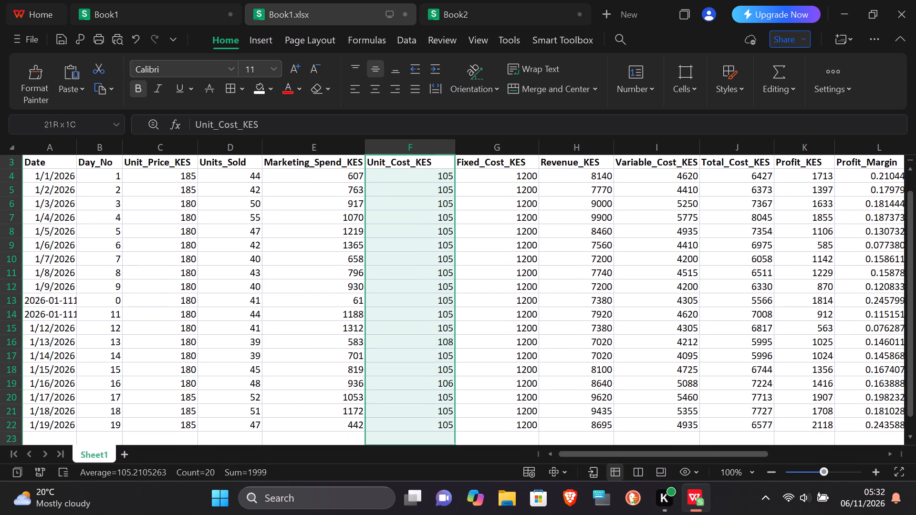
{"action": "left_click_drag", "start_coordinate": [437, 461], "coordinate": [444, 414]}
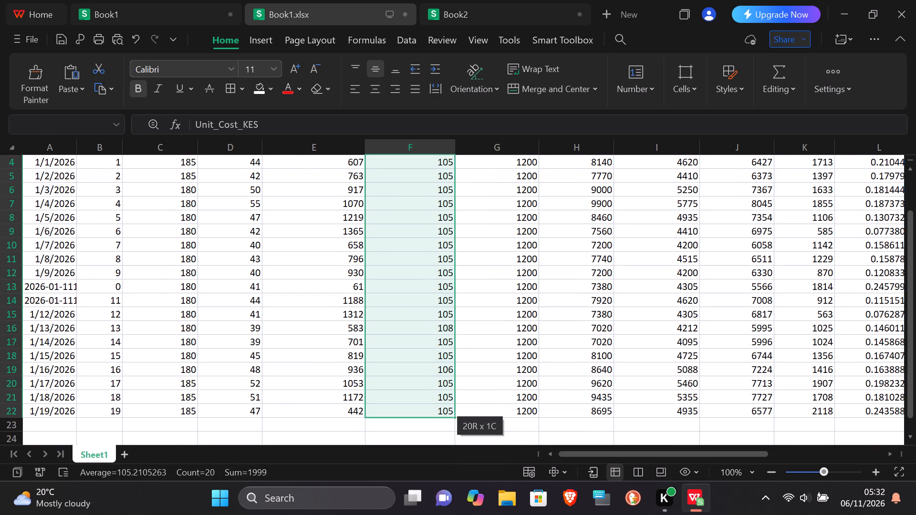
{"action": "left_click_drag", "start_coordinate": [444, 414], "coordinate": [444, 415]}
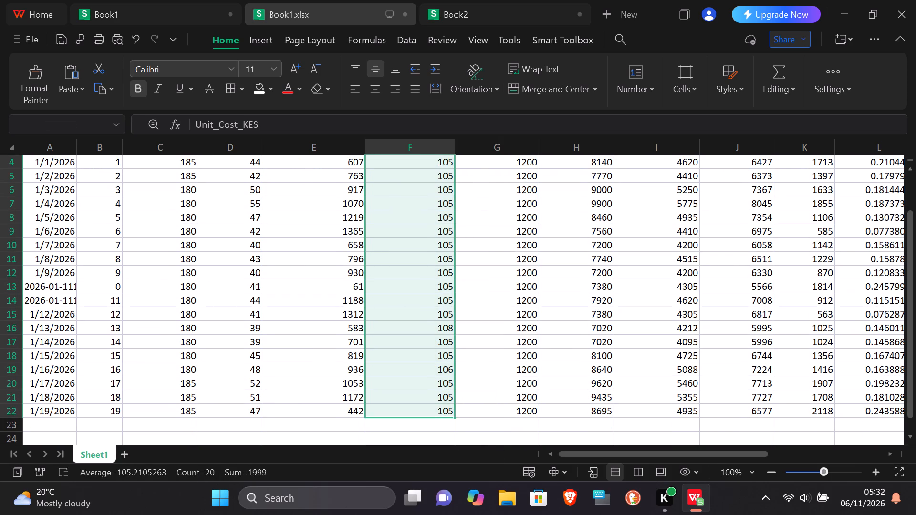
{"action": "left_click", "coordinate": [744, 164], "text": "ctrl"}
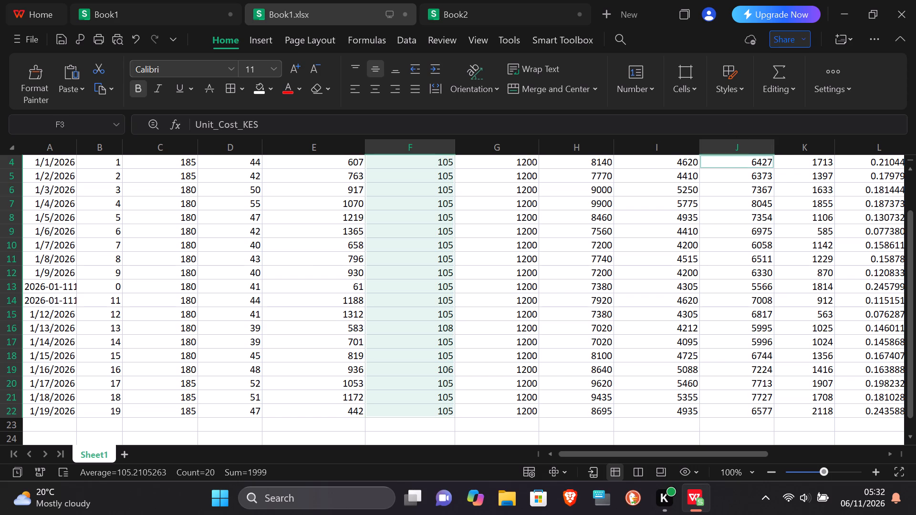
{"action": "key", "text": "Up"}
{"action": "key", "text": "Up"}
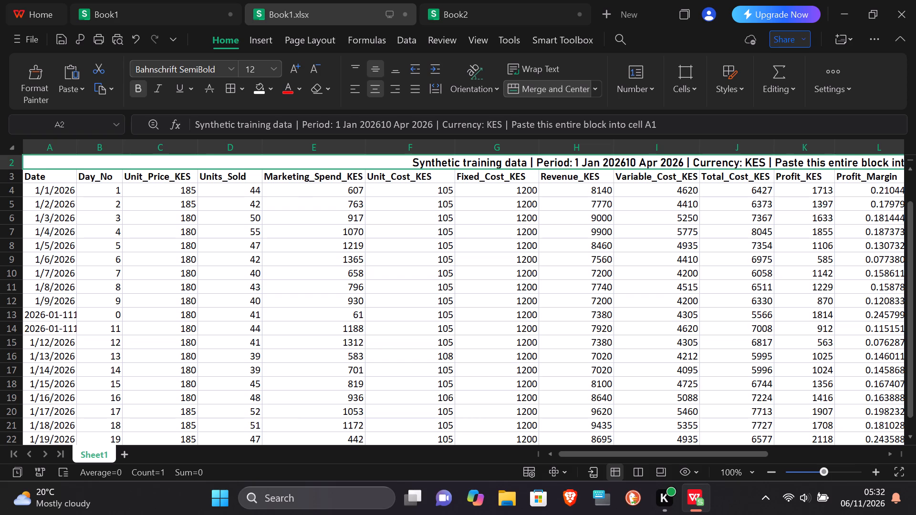
Copy the whole Unit_Cost_KES, Total_Cost_KES and Profit_Margin columns (F, J and L) and paste them into Book2 at A1.
{"action": "left_click", "coordinate": [425, 142]}
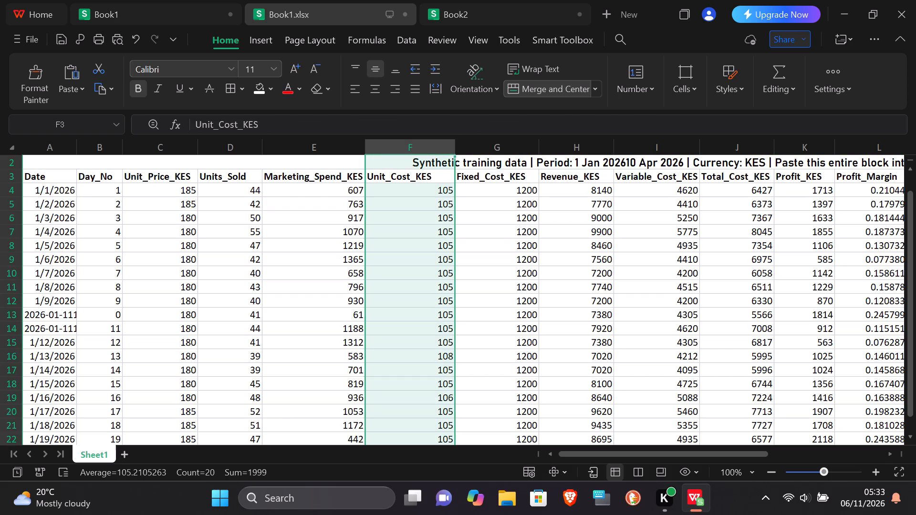
{"action": "left_click", "coordinate": [739, 139], "text": "ctrl"}
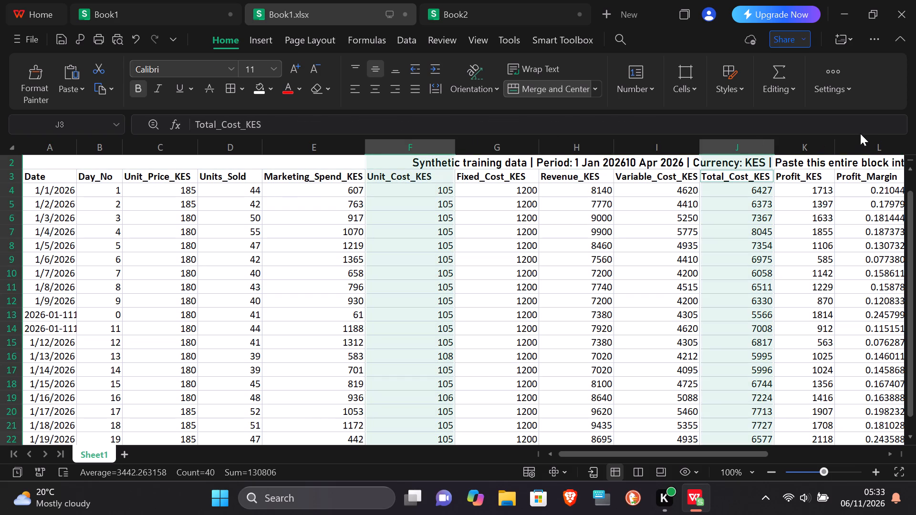
{"action": "left_click", "coordinate": [881, 139], "text": "ctrl"}
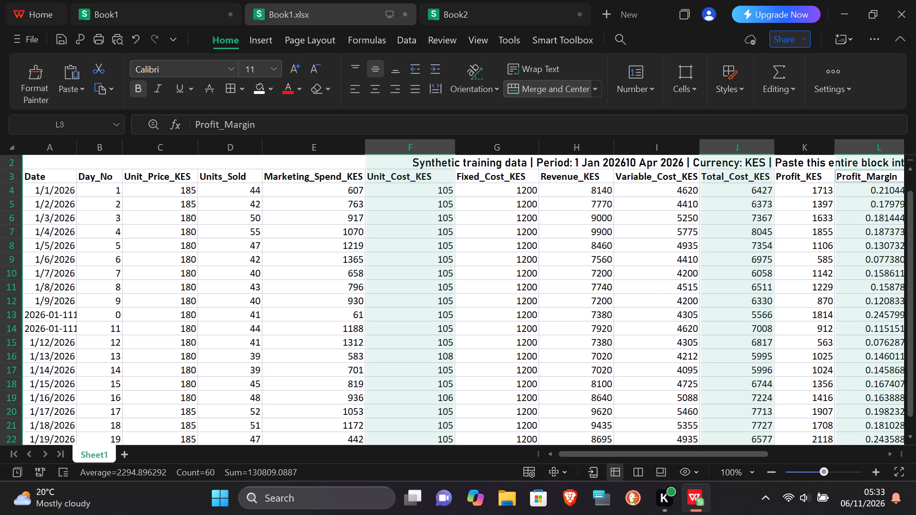
{"action": "key", "text": "ctrl+c"}
{"action": "left_click", "coordinate": [536, 0]}
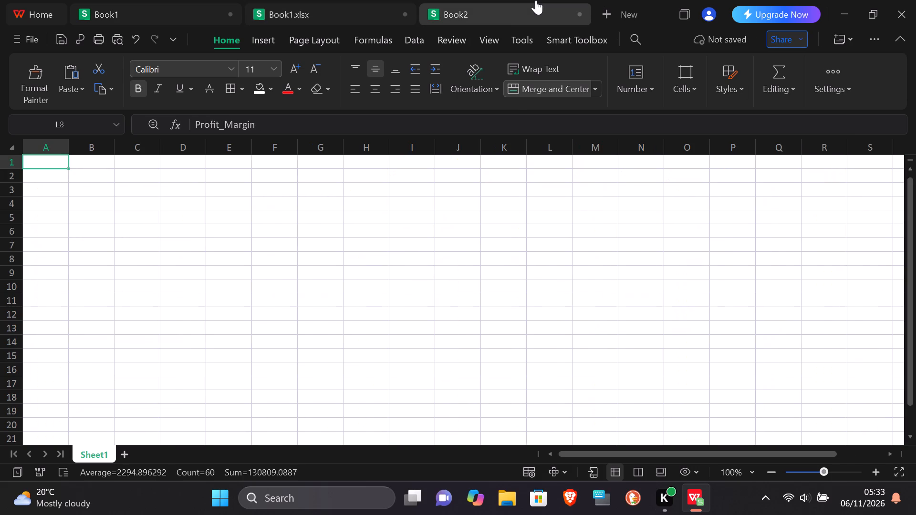
{"action": "key", "text": "ctrl+v"}
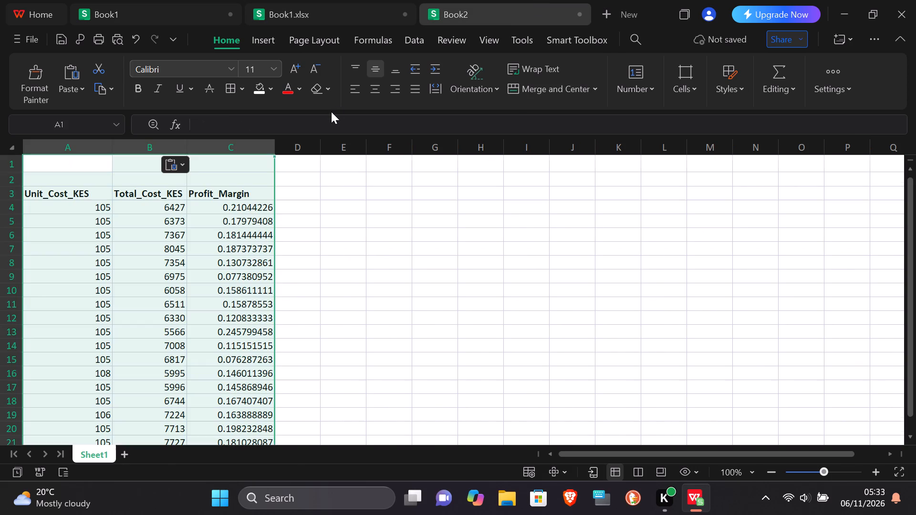
{"action": "left_click", "coordinate": [357, 257]}
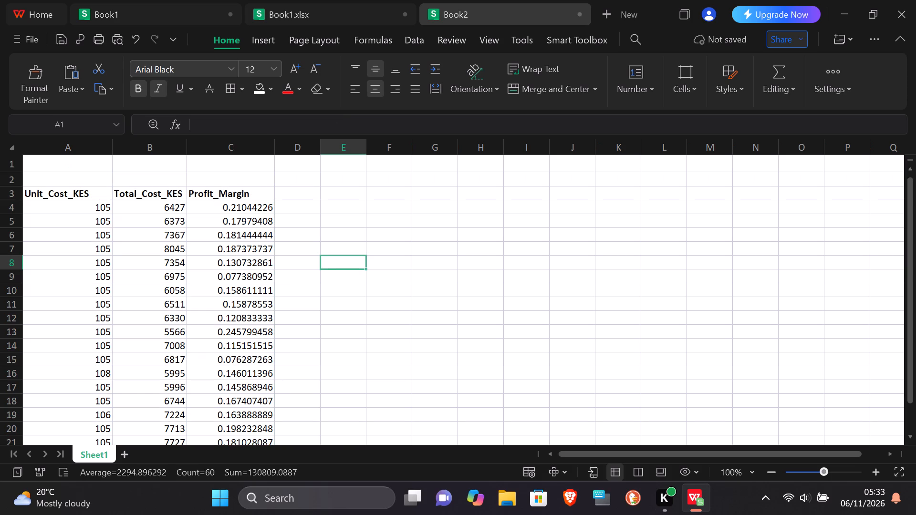
{"action": "left_click", "coordinate": [437, 198]}
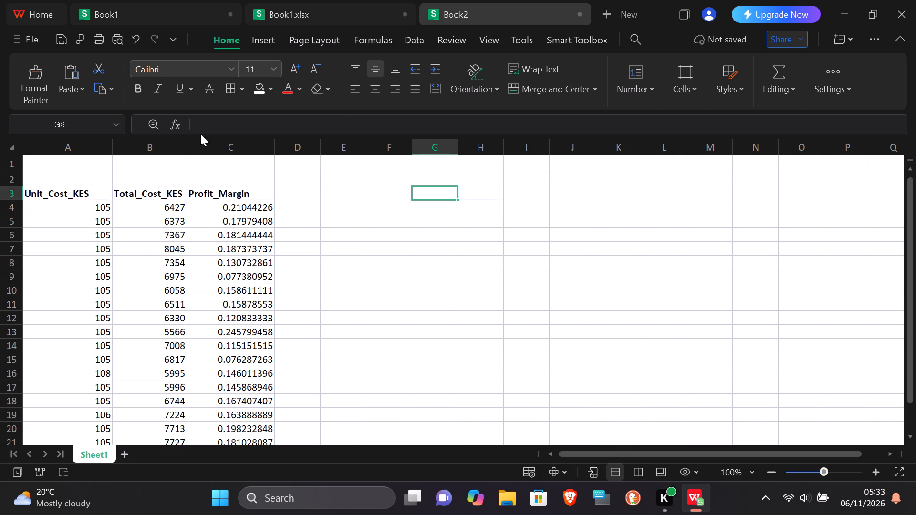
Insert a basic 2-D pie chart in Book2 from the pasted data range A1:C23.
{"action": "left_click_drag", "start_coordinate": [49, 163], "coordinate": [65, 220]}
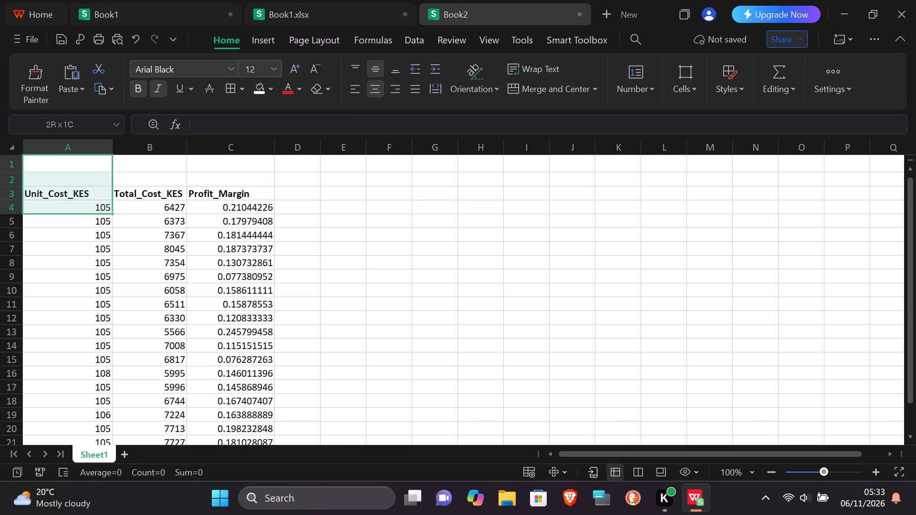
{"action": "left_click_drag", "start_coordinate": [65, 220], "coordinate": [266, 503]}
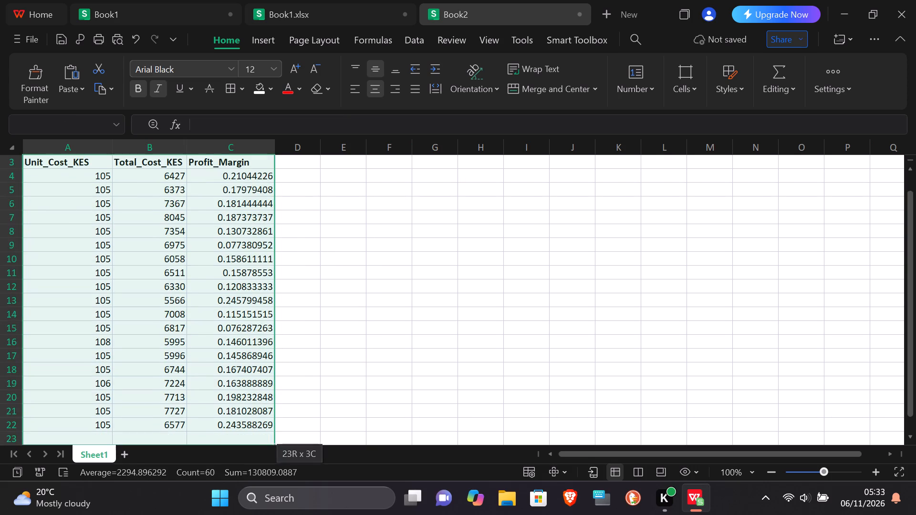
{"action": "left_click_drag", "start_coordinate": [266, 503], "coordinate": [269, 422]}
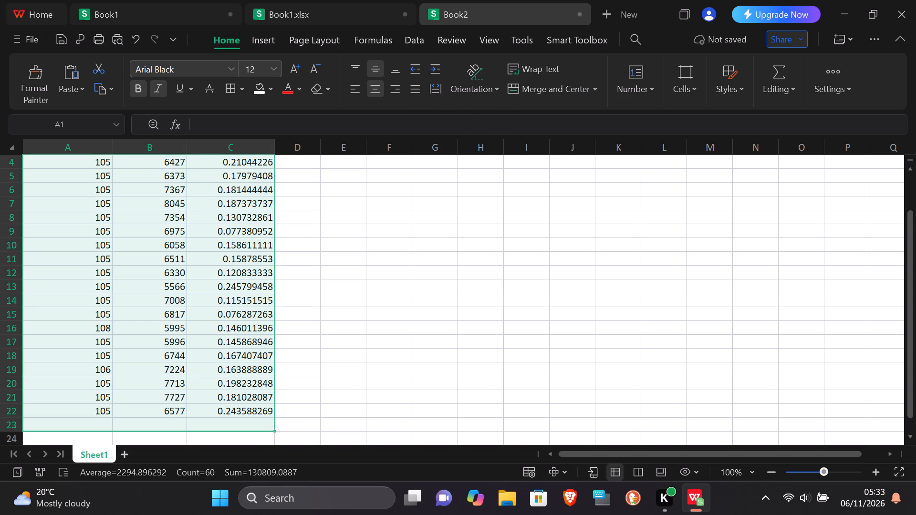
{"action": "left_click", "coordinate": [496, 40]}
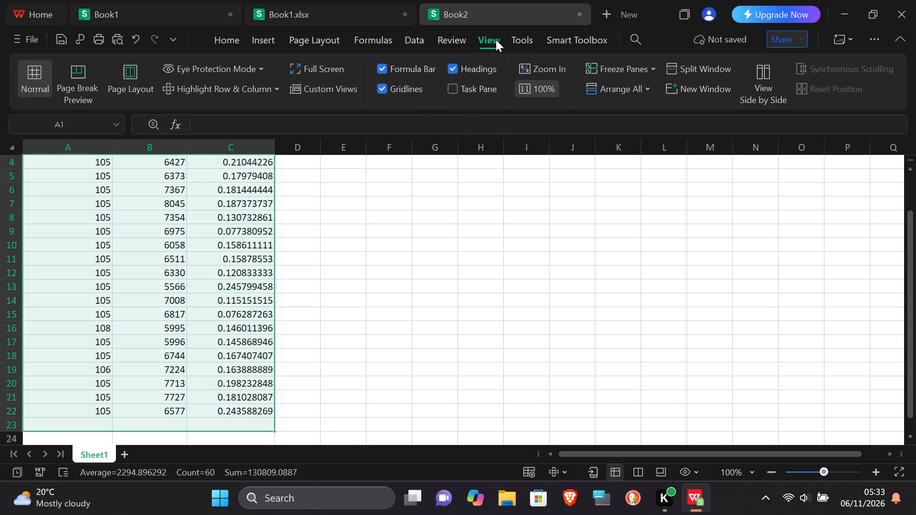
{"action": "left_click", "coordinate": [461, 41]}
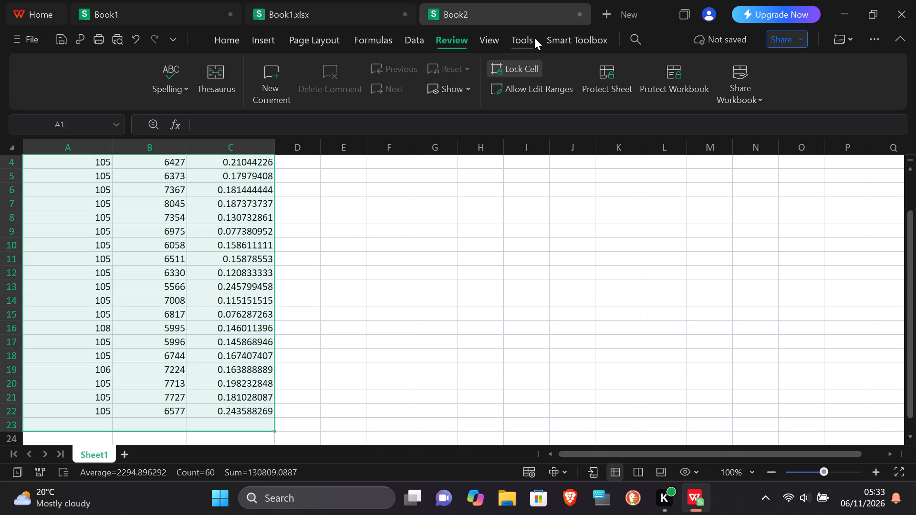
{"action": "left_click", "coordinate": [538, 39]}
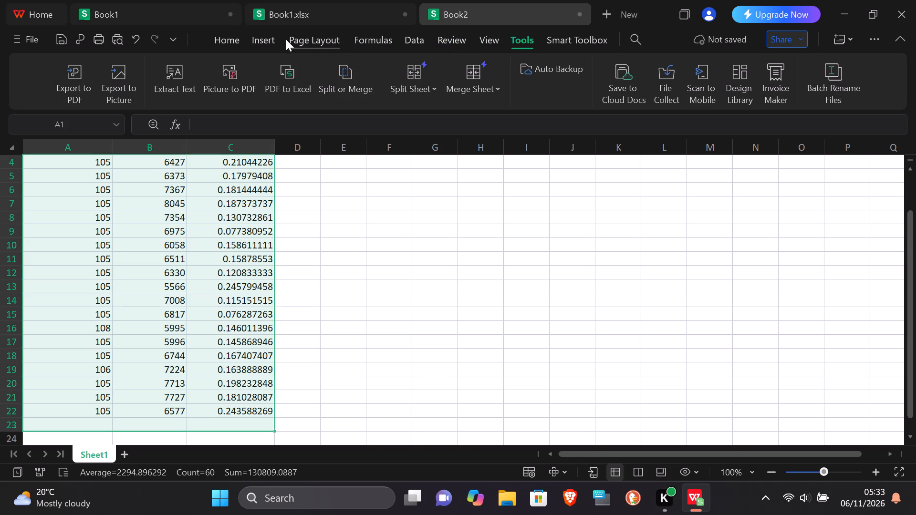
{"action": "left_click", "coordinate": [264, 39]}
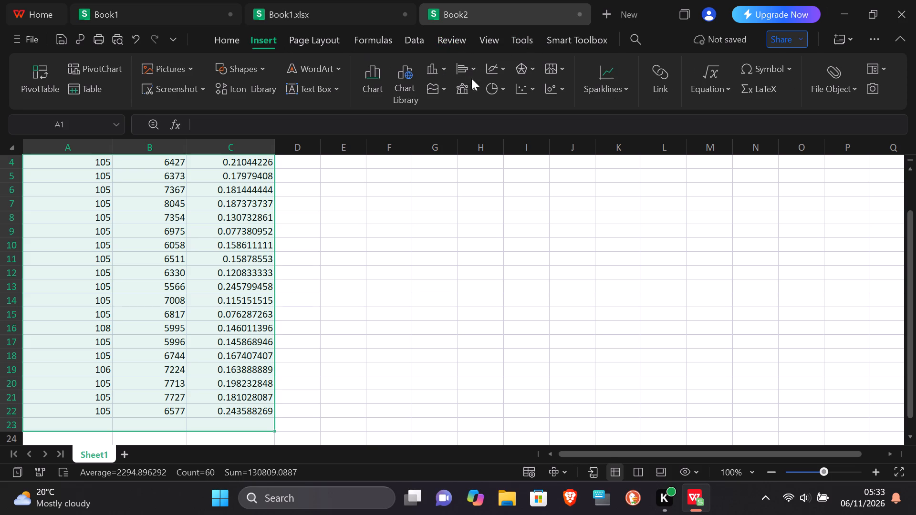
{"action": "left_click", "coordinate": [503, 89]}
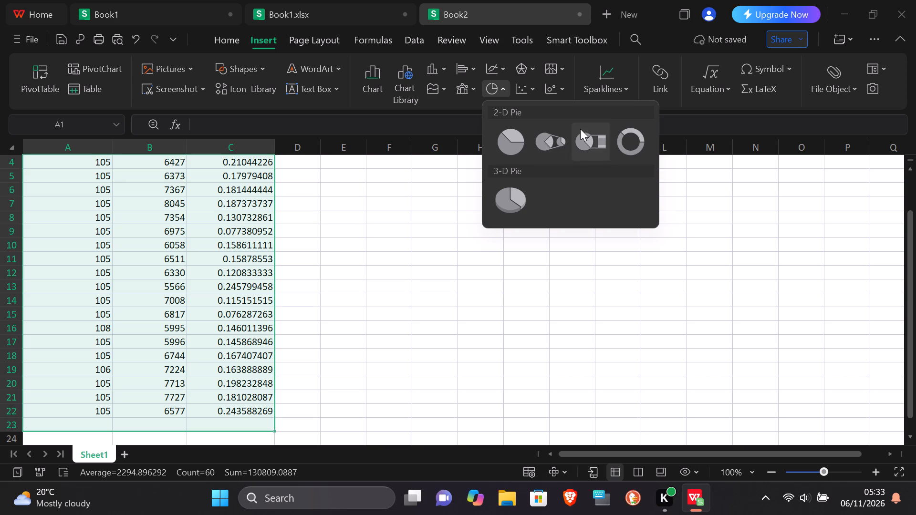
{"action": "left_click", "coordinate": [520, 153]}
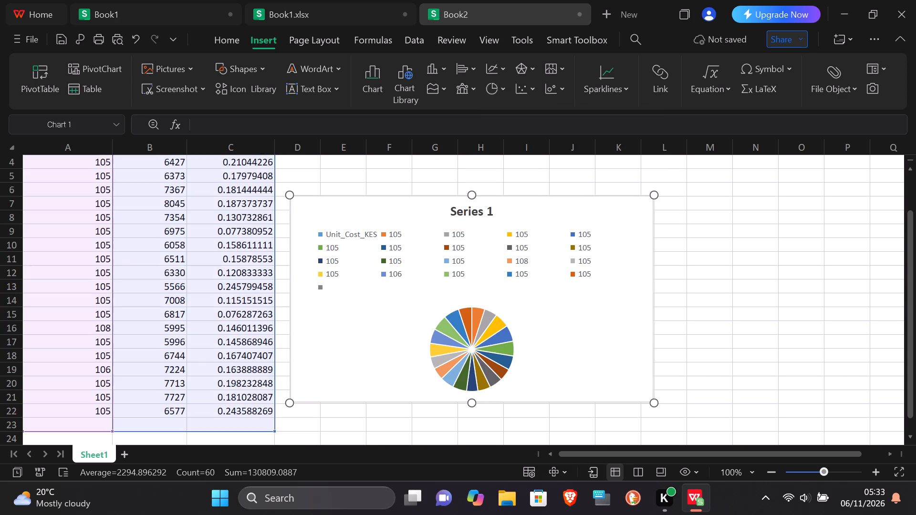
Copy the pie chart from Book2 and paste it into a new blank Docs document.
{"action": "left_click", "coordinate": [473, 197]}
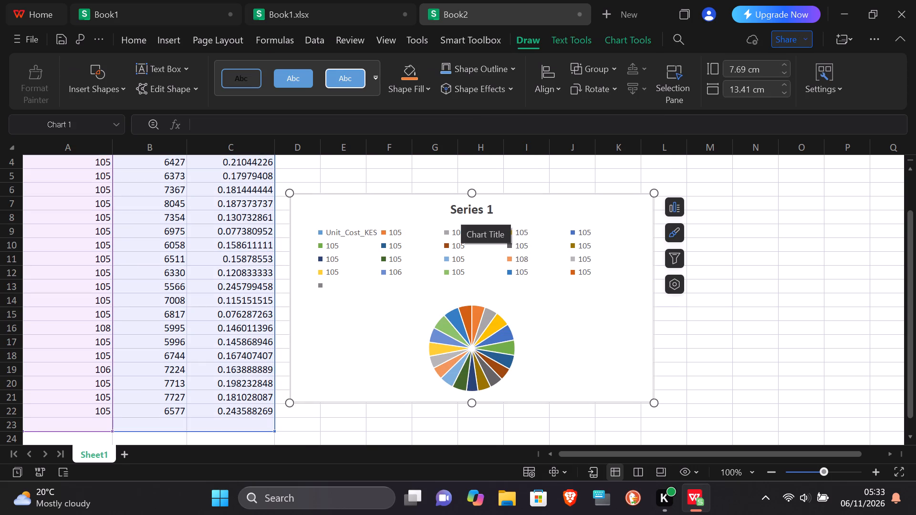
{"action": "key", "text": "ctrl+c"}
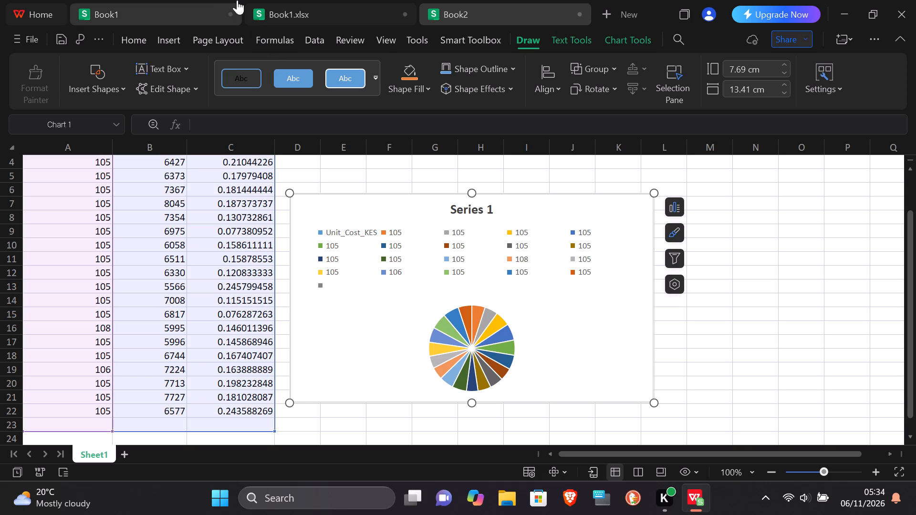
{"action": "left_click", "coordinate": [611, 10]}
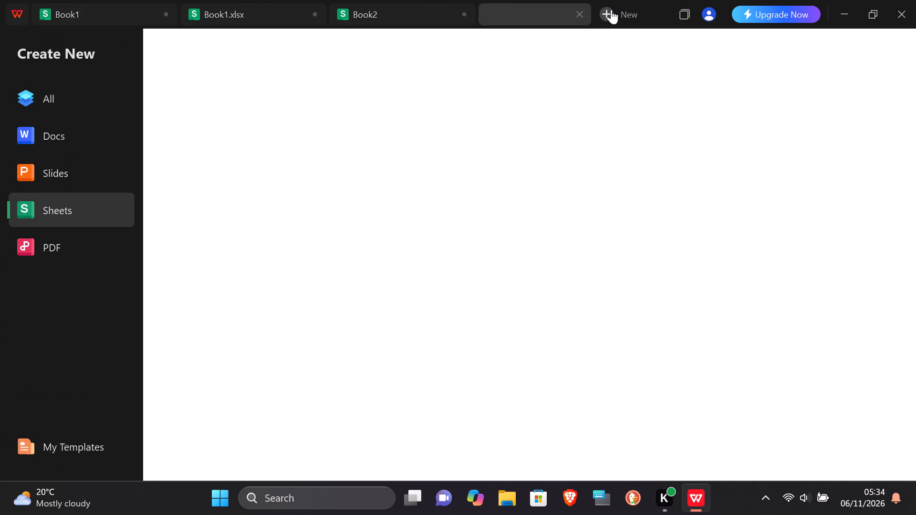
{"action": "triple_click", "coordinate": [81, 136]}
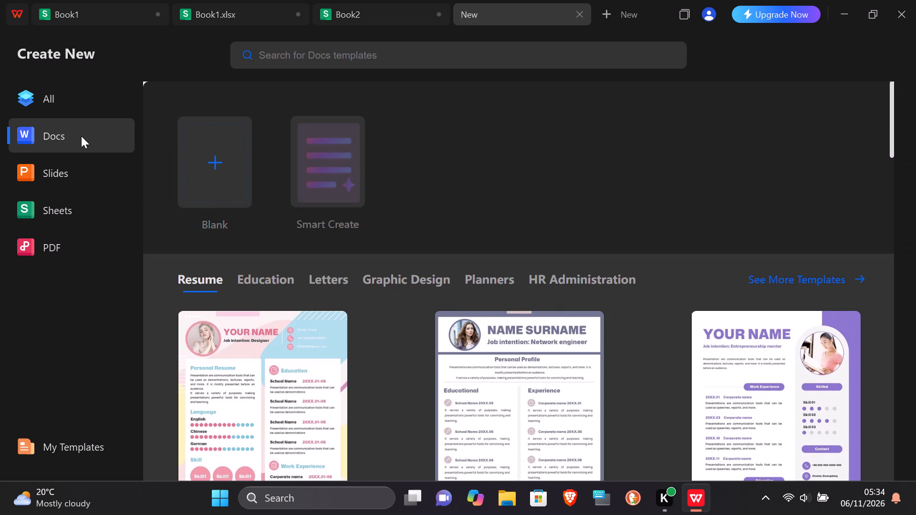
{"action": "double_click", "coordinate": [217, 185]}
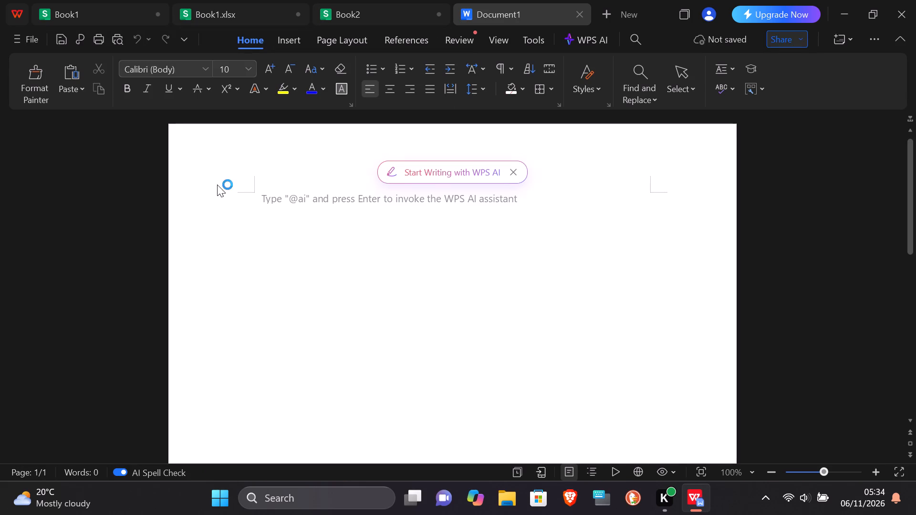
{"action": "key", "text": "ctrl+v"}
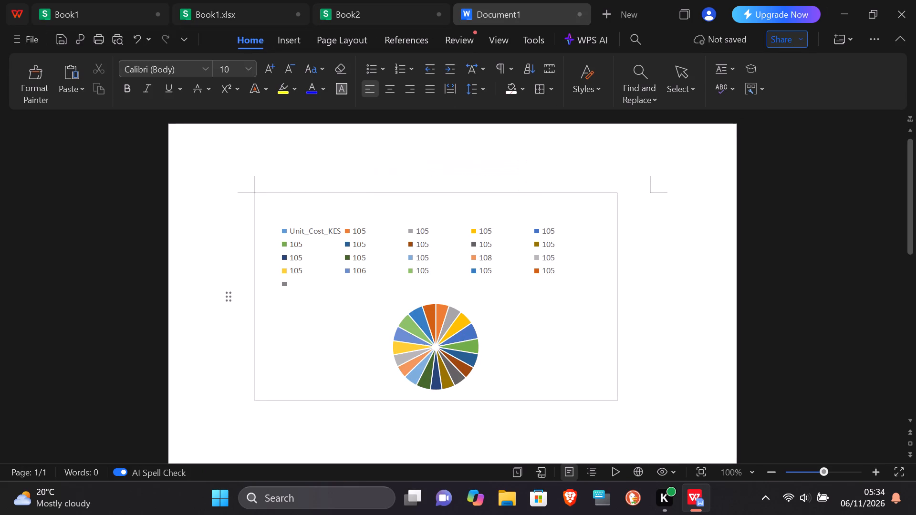
Examine the pasted pie chart's legend and slices in the document at different magnifications.
{"action": "key", "text": "Down"}
{"action": "key", "text": "Down"}
{"action": "key", "text": "Up"}
{"action": "key", "text": "Up"}
{"action": "key", "text": "Up"}
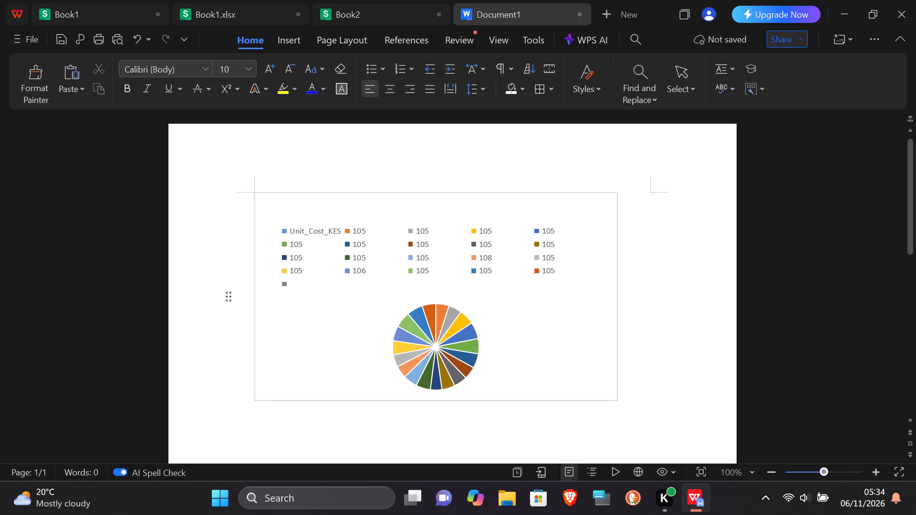
{"action": "left_click", "coordinate": [749, 339]}
{"action": "scroll", "coordinate": [751, 340], "scroll_direction": "up", "scroll_amount": 5, "text": "ctrl"}
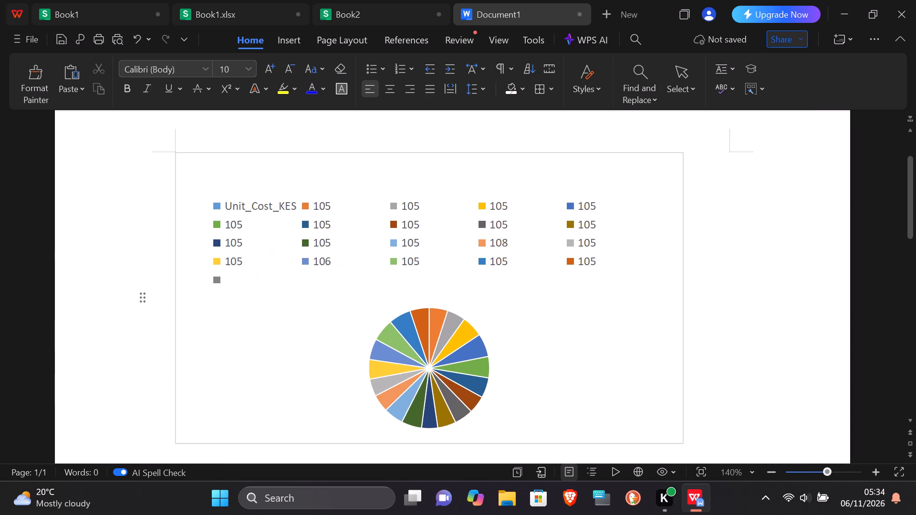
{"action": "scroll", "coordinate": [751, 340], "scroll_direction": "up", "scroll_amount": 6, "text": "ctrl"}
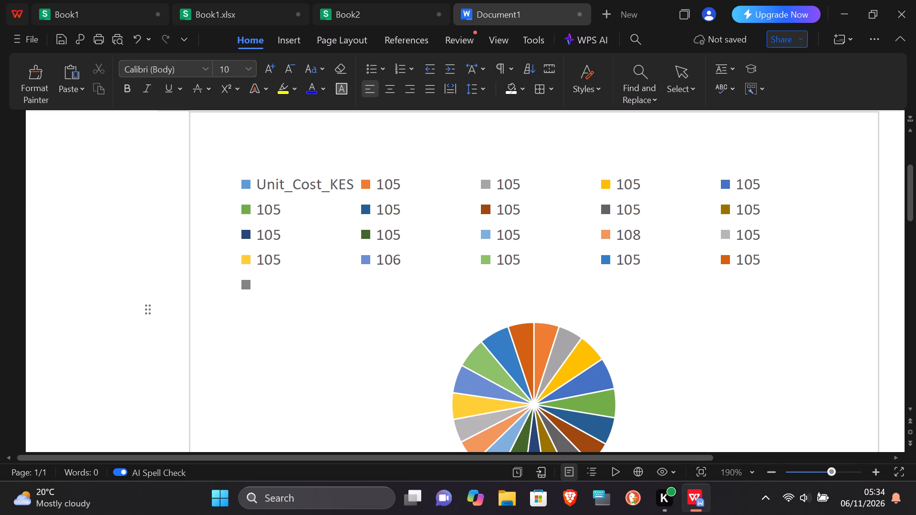
{"action": "scroll", "coordinate": [625, 271], "scroll_direction": "down", "scroll_amount": 5, "text": "ctrl"}
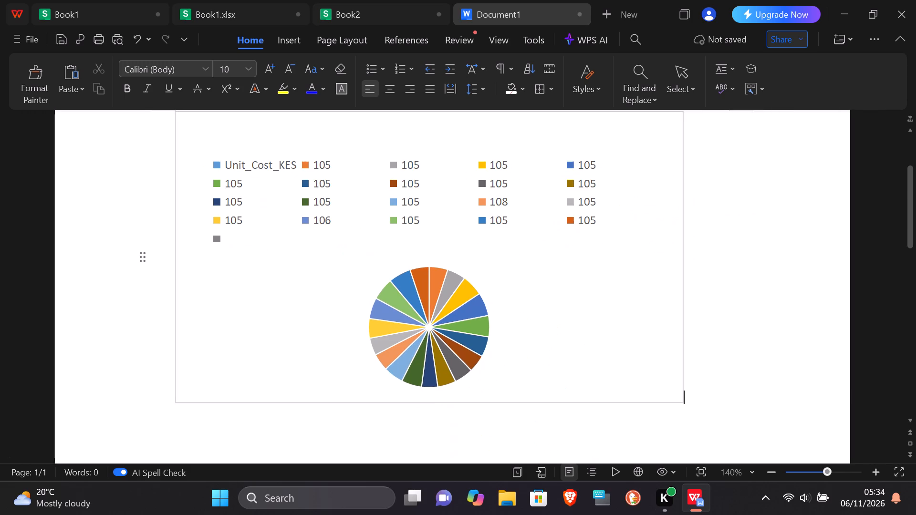
{"action": "scroll", "coordinate": [625, 271], "scroll_direction": "down", "scroll_amount": 2, "text": "ctrl"}
{"action": "left_click", "coordinate": [562, 264]}
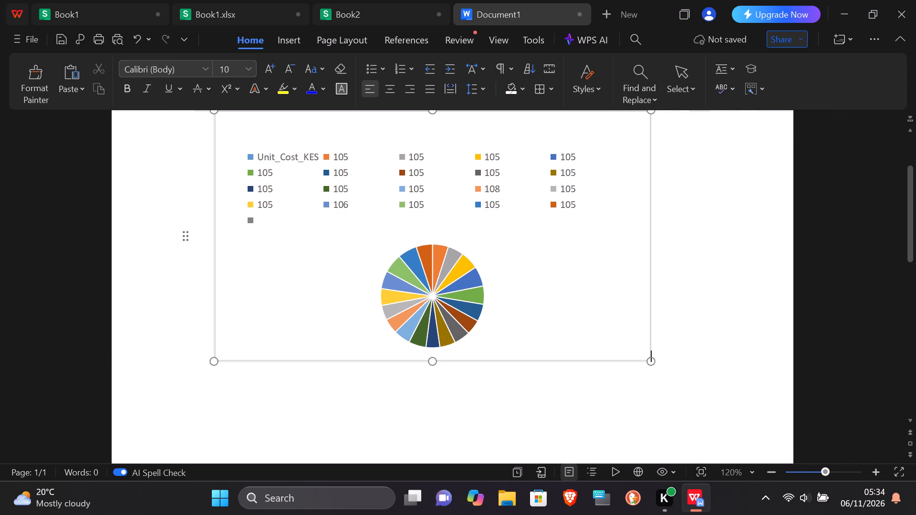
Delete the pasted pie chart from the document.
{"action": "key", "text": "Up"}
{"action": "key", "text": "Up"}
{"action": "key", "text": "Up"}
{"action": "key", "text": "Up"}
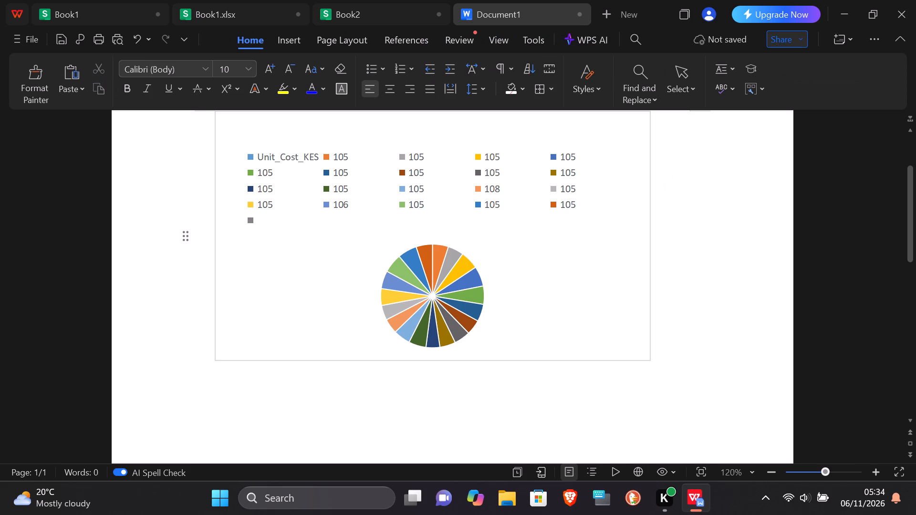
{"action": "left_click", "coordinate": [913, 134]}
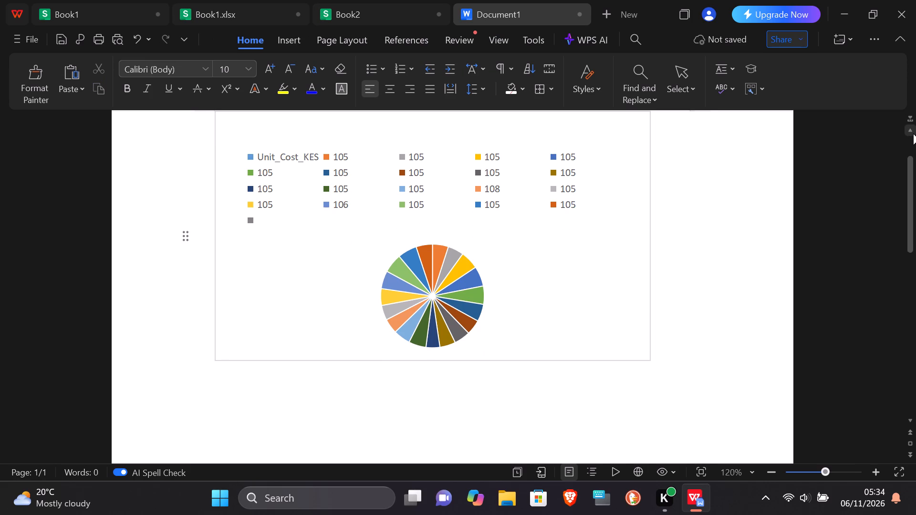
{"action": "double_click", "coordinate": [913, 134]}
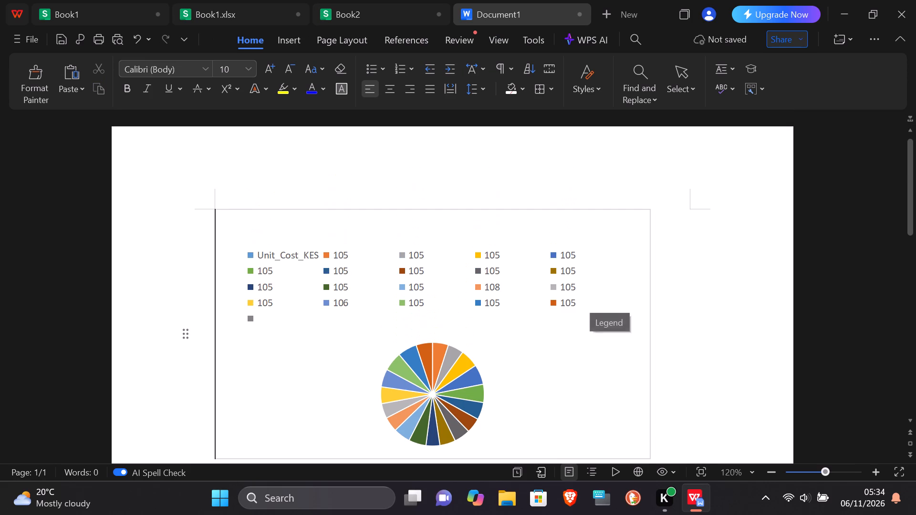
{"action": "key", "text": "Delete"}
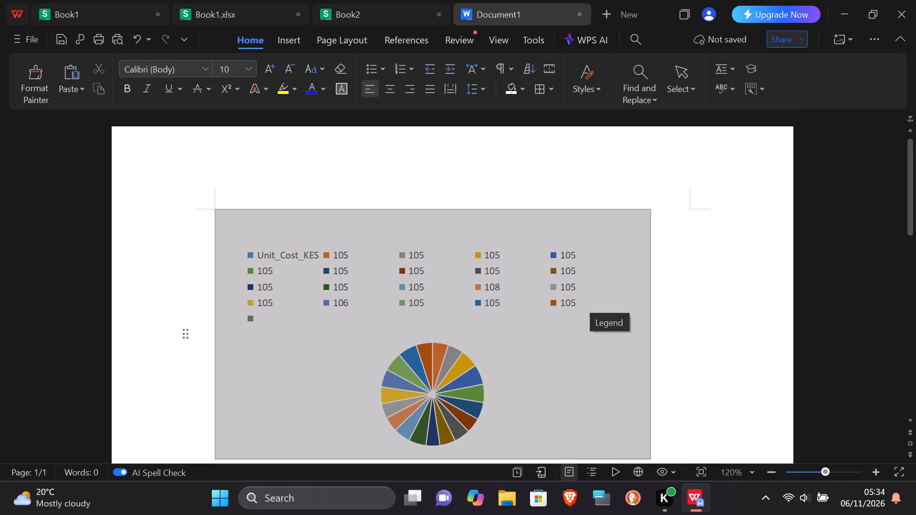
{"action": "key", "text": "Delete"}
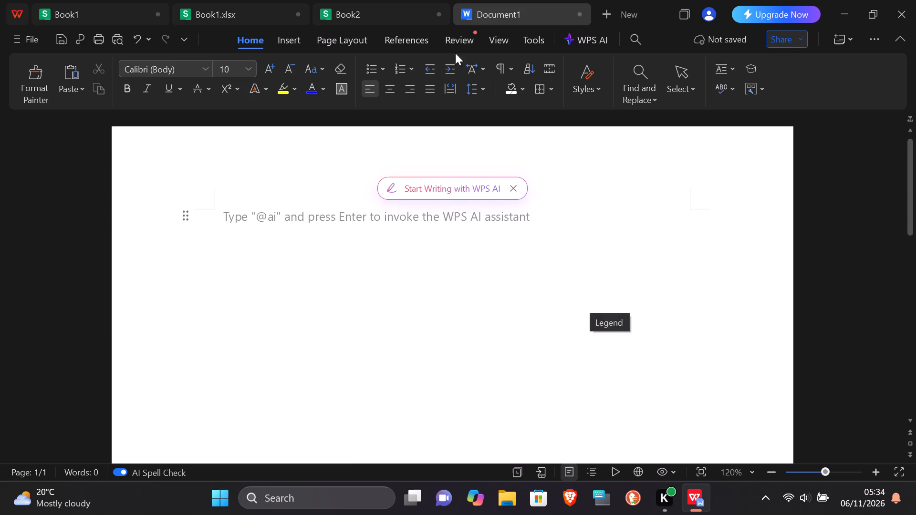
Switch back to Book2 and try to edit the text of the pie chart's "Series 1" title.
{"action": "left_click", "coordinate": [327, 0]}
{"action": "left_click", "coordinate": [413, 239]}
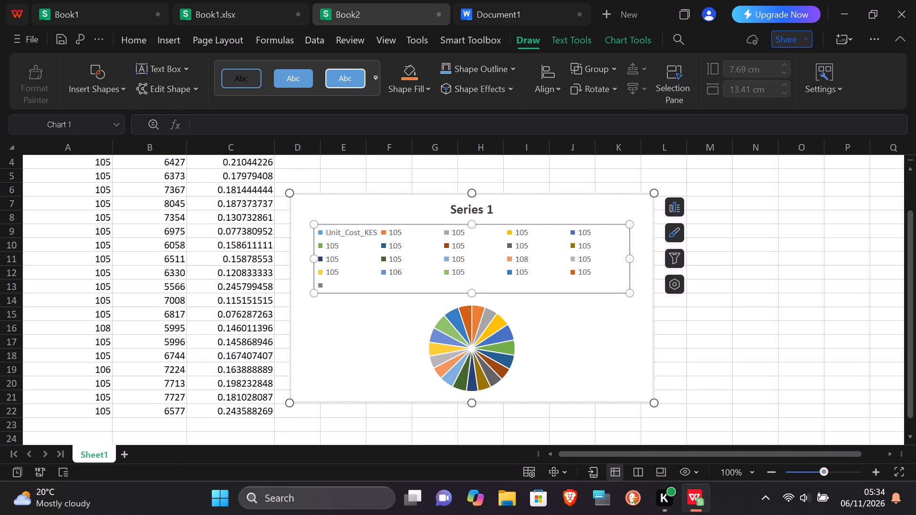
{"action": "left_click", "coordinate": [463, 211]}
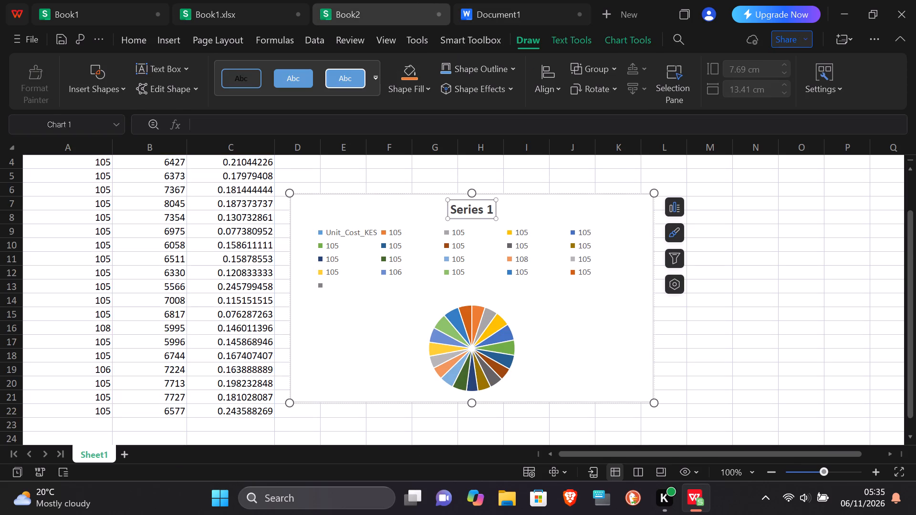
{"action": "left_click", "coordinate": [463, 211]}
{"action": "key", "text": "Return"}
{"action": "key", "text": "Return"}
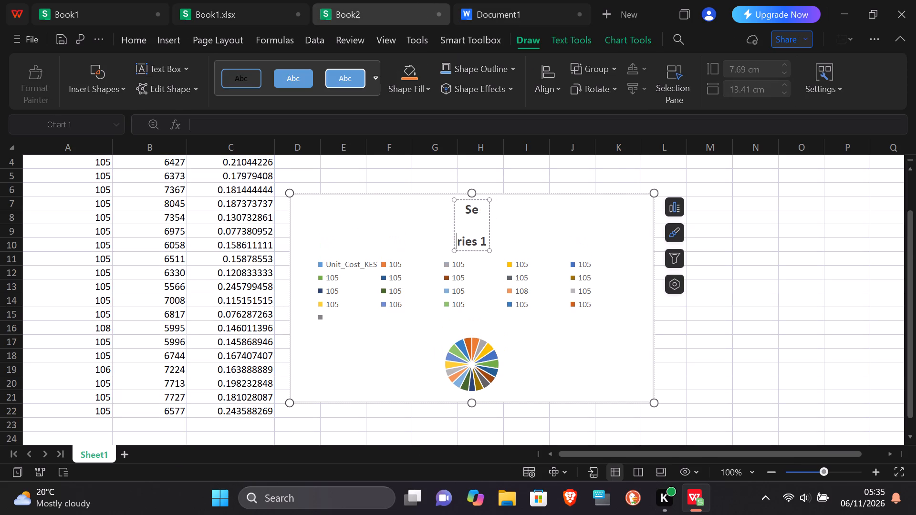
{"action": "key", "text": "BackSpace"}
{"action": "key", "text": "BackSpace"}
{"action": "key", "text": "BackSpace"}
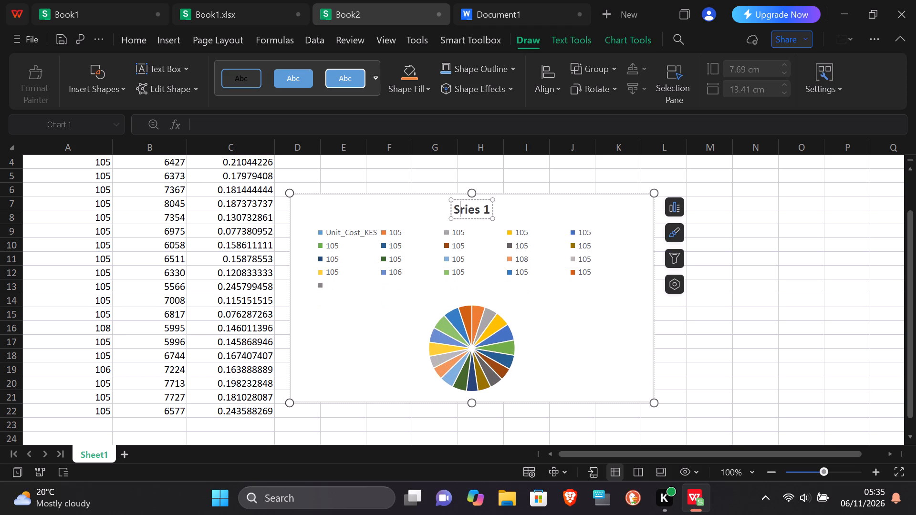
Delete the pie chart's title and the whole chart from Book2's Sheet1.
{"action": "left_click", "coordinate": [490, 209]}
{"action": "key", "text": "BackSpace"}
{"action": "key", "text": "BackSpace"}
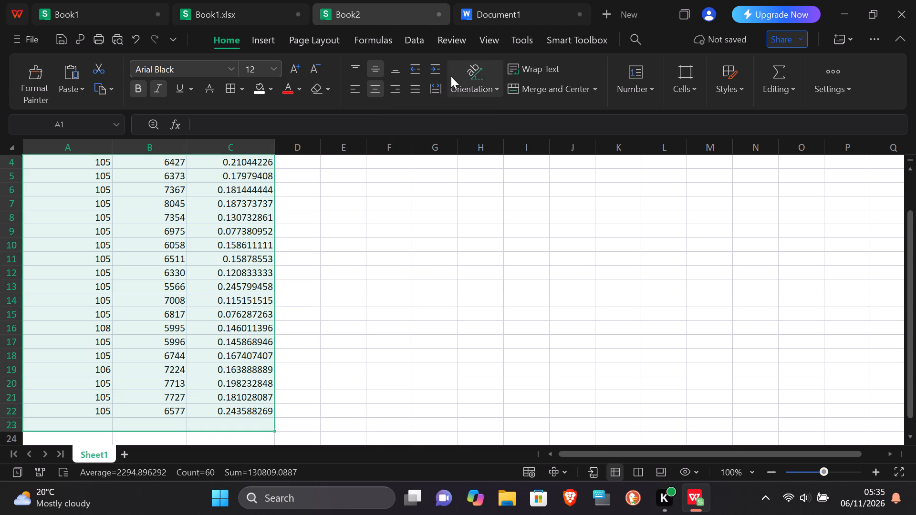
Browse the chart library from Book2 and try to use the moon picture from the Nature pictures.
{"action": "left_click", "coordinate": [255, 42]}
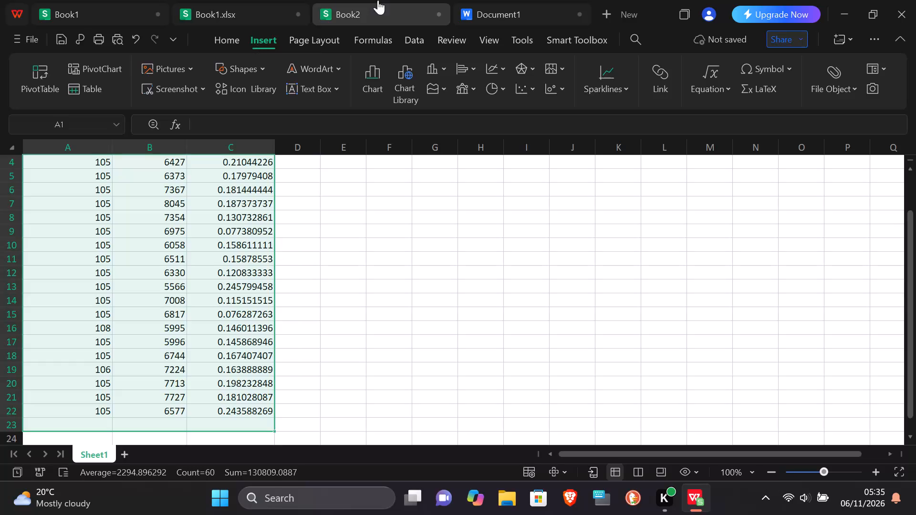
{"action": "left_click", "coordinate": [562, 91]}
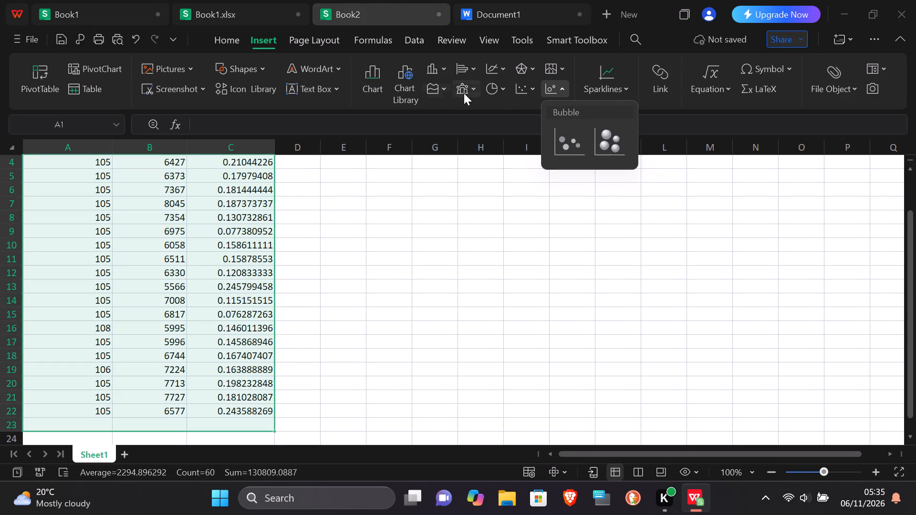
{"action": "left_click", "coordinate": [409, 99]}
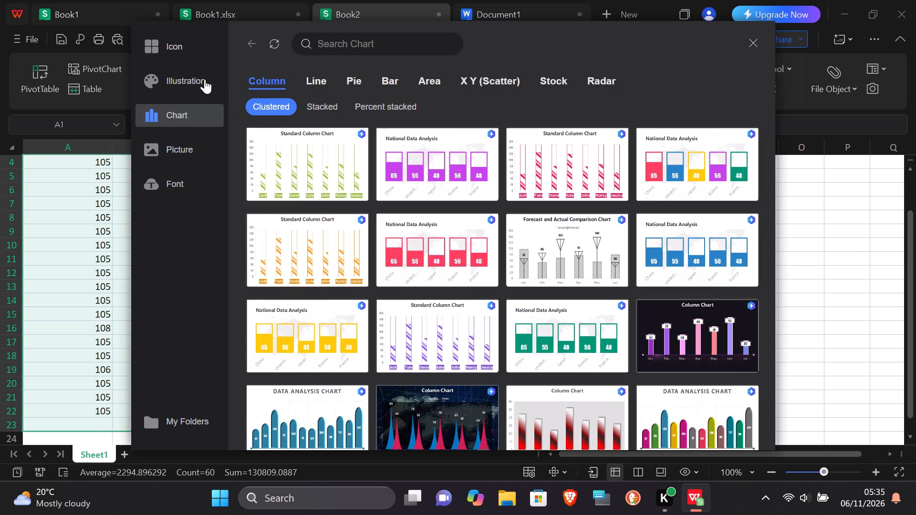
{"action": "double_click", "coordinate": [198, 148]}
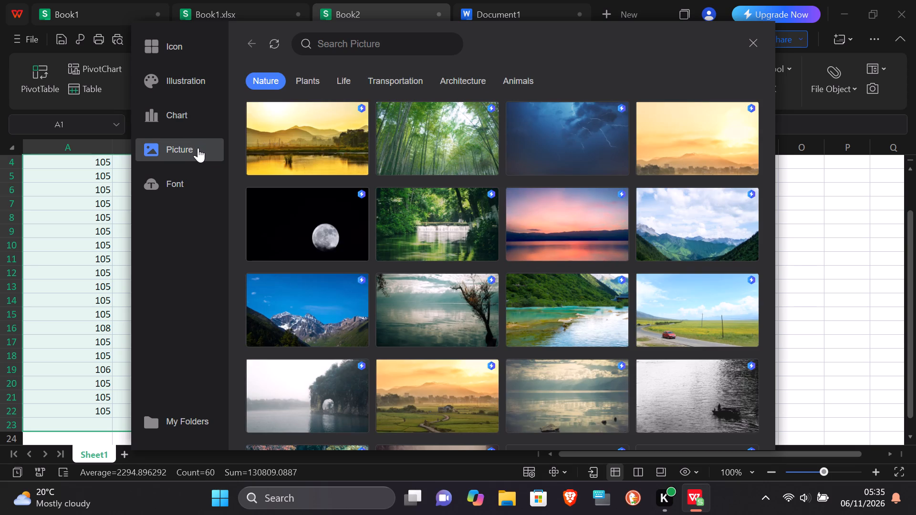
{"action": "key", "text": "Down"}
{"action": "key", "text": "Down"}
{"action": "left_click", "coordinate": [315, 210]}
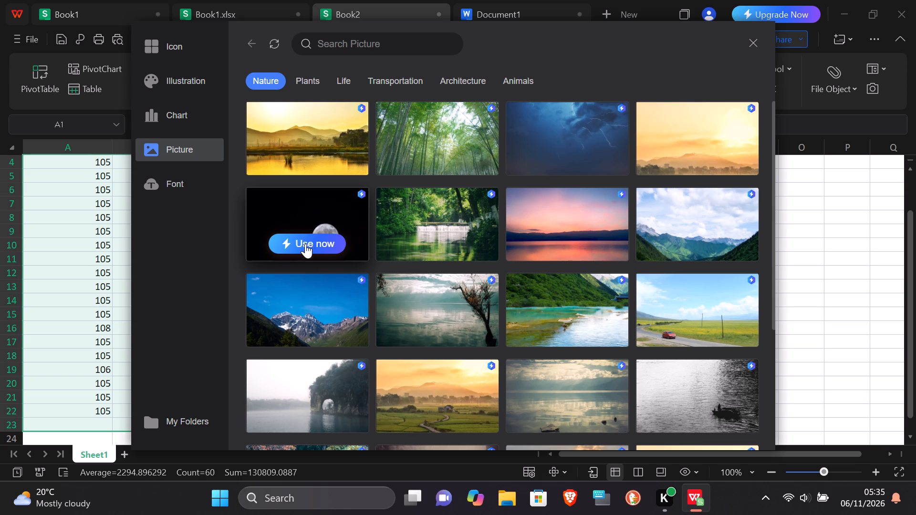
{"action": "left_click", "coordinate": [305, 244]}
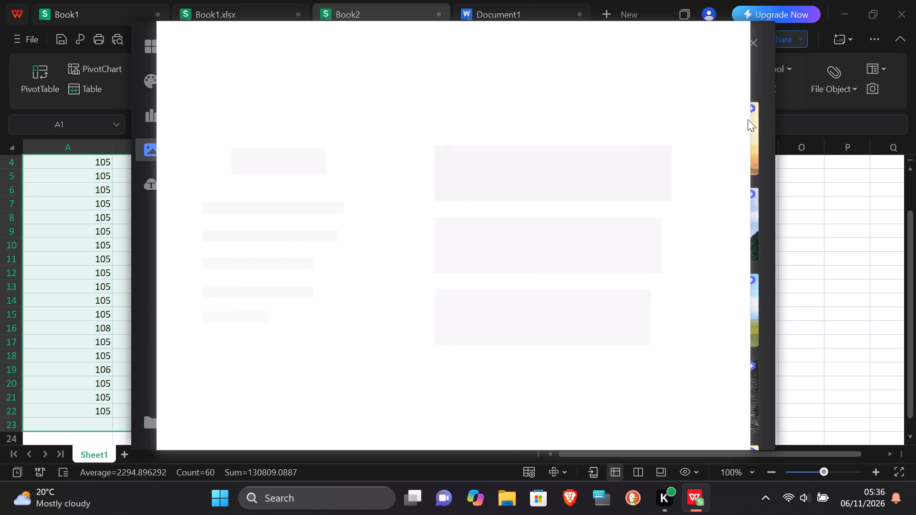
Dismiss the WPS Pro+WPS AI subscription and discount offers and close the payment page.
{"action": "left_click", "coordinate": [772, 141]}
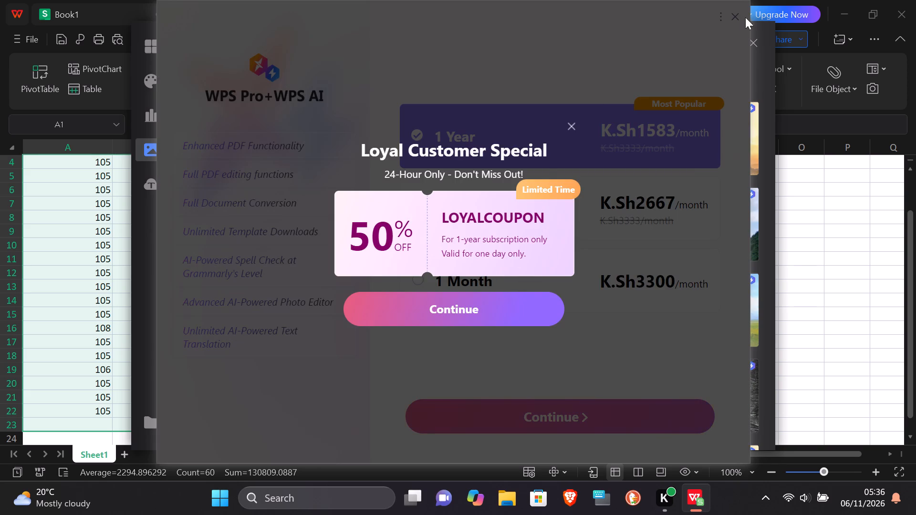
{"action": "left_click", "coordinate": [520, 302]}
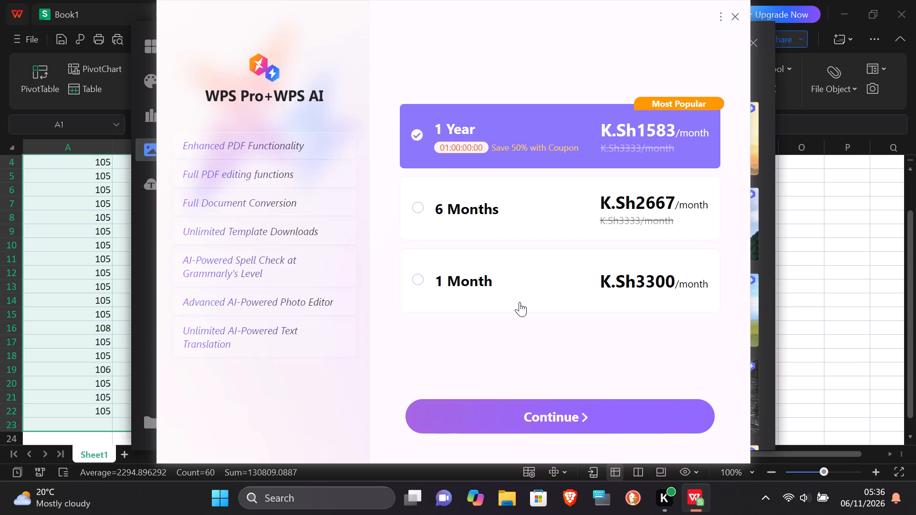
{"action": "left_click", "coordinate": [743, 15]}
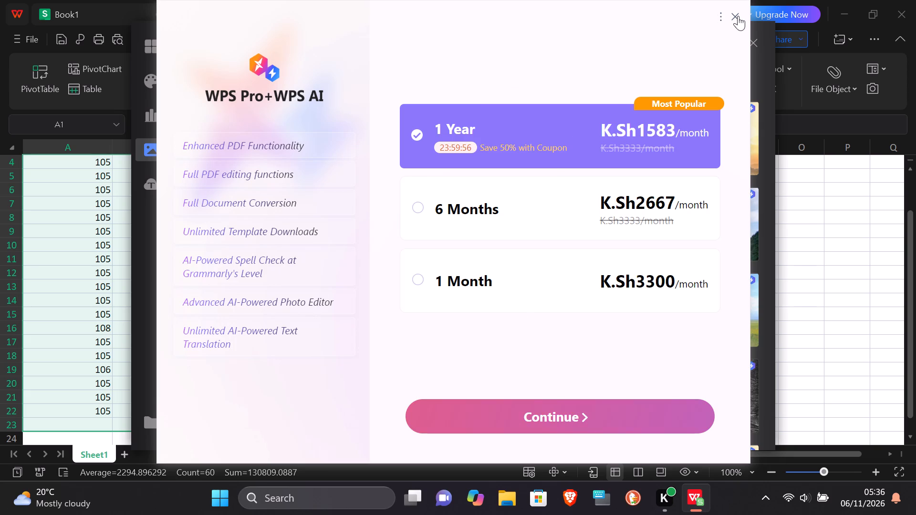
{"action": "left_click", "coordinate": [736, 16]}
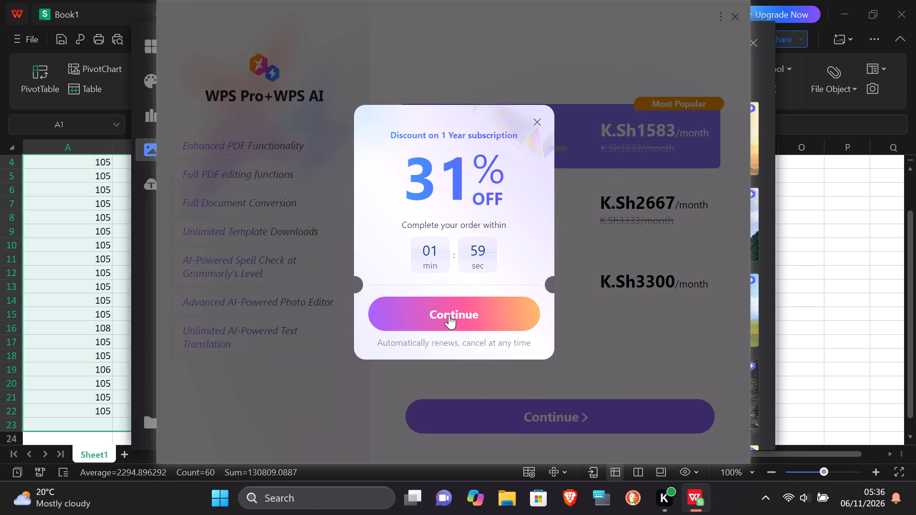
{"action": "left_click", "coordinate": [449, 314]}
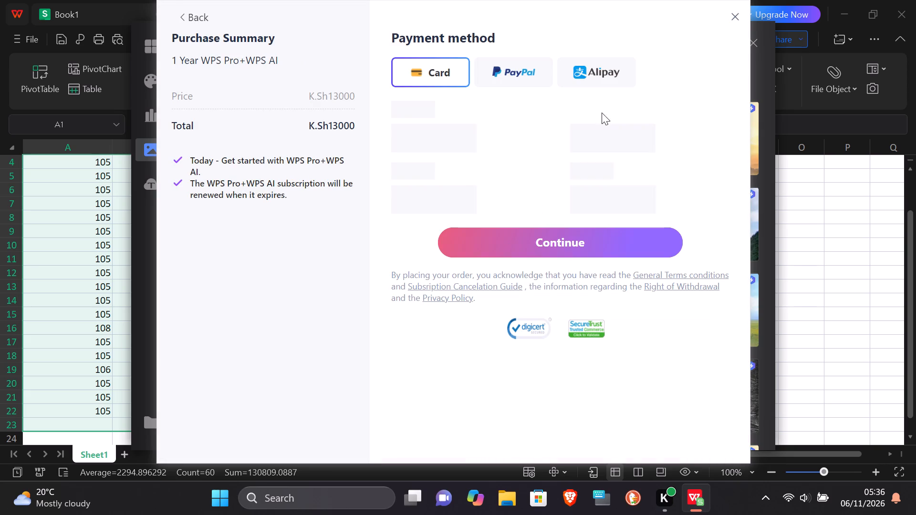
{"action": "left_click", "coordinate": [737, 18]}
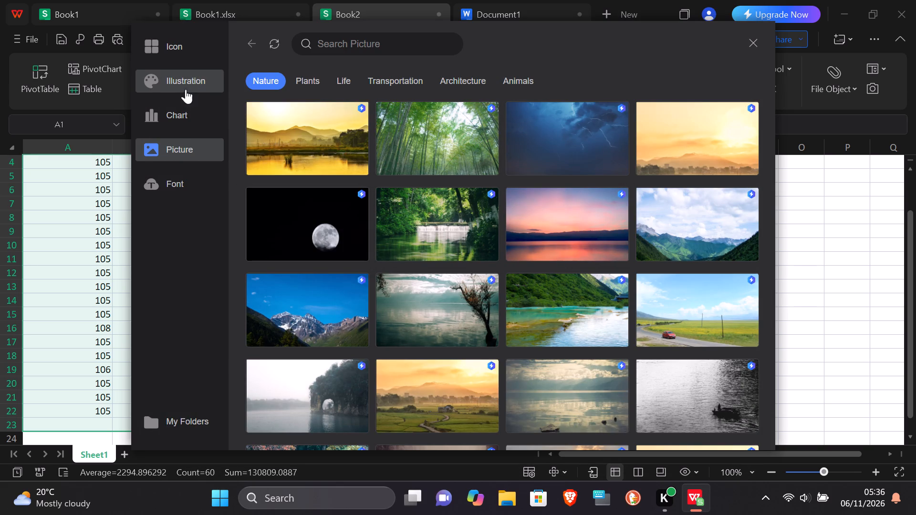
Look through the pie chart templates in the chart library, and close the library.
{"action": "left_click", "coordinate": [177, 115]}
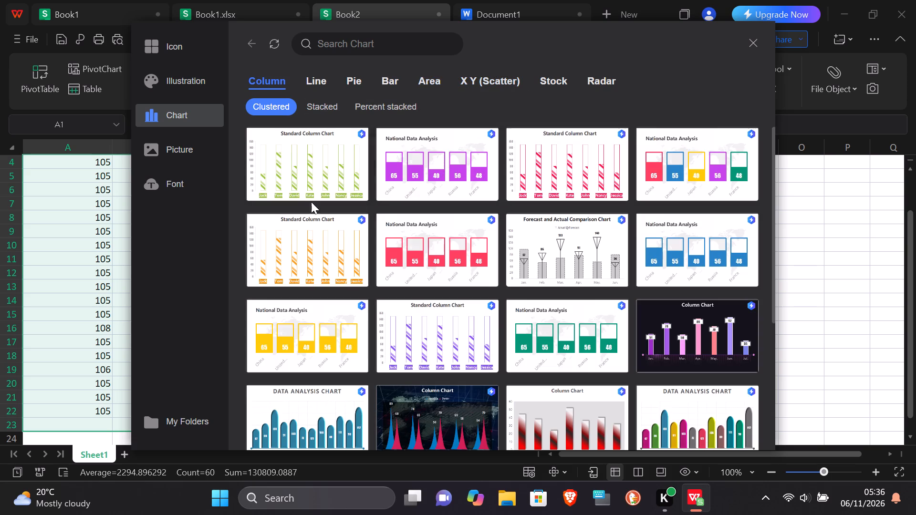
{"action": "left_click", "coordinate": [356, 74]}
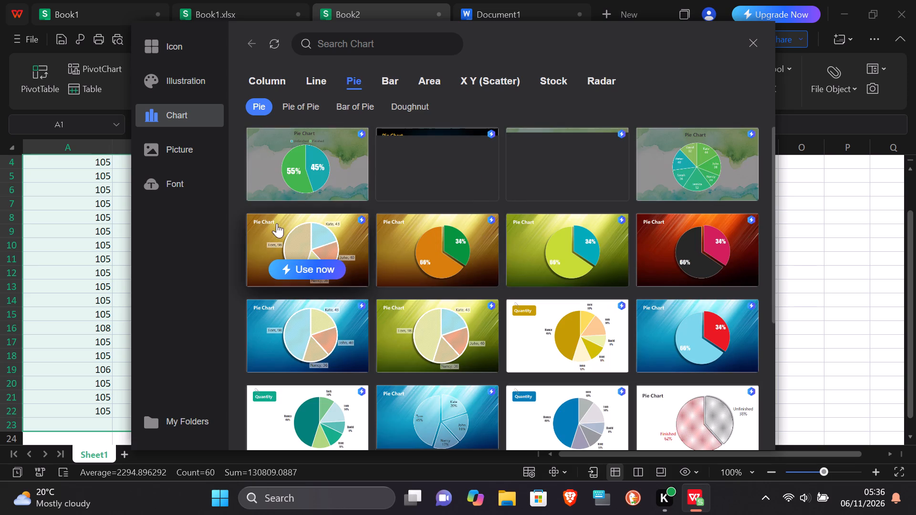
{"action": "left_click", "coordinate": [762, 47]}
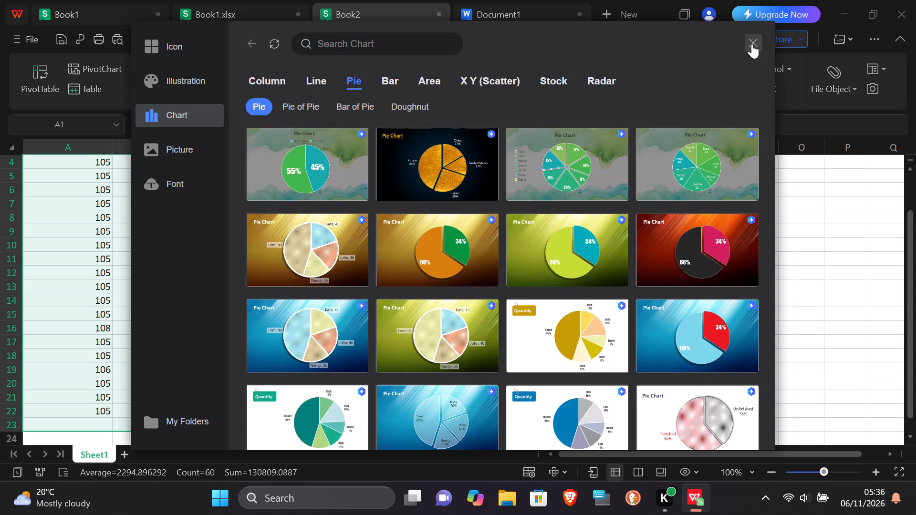
{"action": "left_click", "coordinate": [752, 44]}
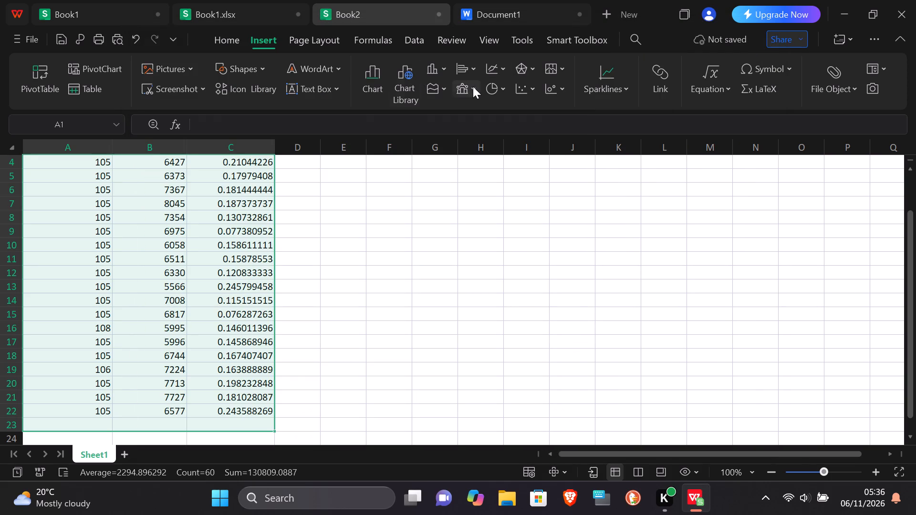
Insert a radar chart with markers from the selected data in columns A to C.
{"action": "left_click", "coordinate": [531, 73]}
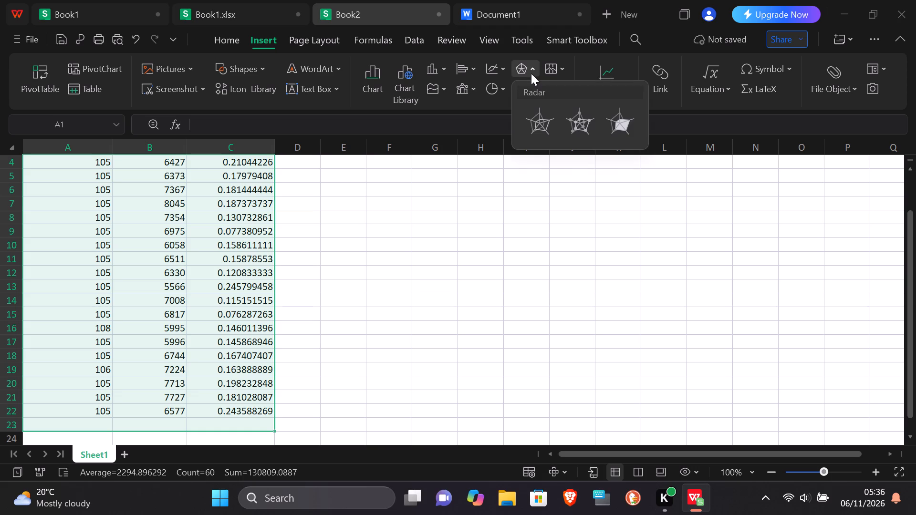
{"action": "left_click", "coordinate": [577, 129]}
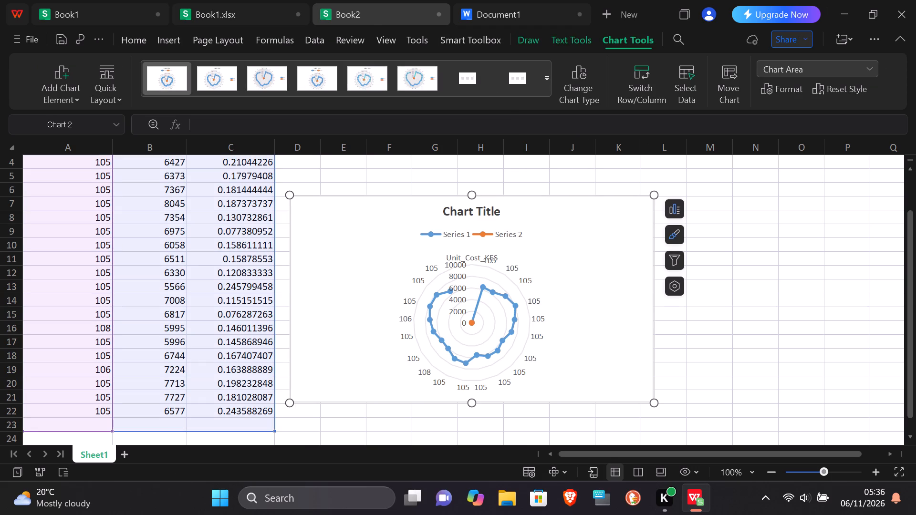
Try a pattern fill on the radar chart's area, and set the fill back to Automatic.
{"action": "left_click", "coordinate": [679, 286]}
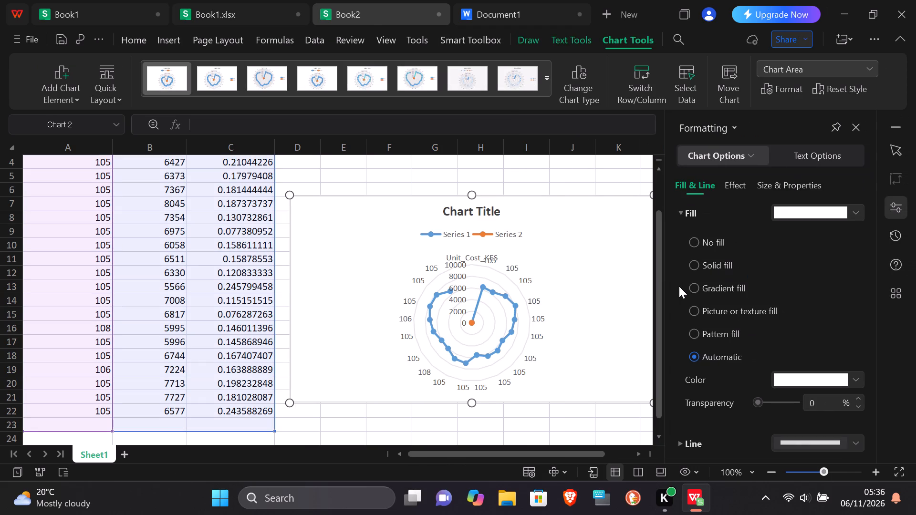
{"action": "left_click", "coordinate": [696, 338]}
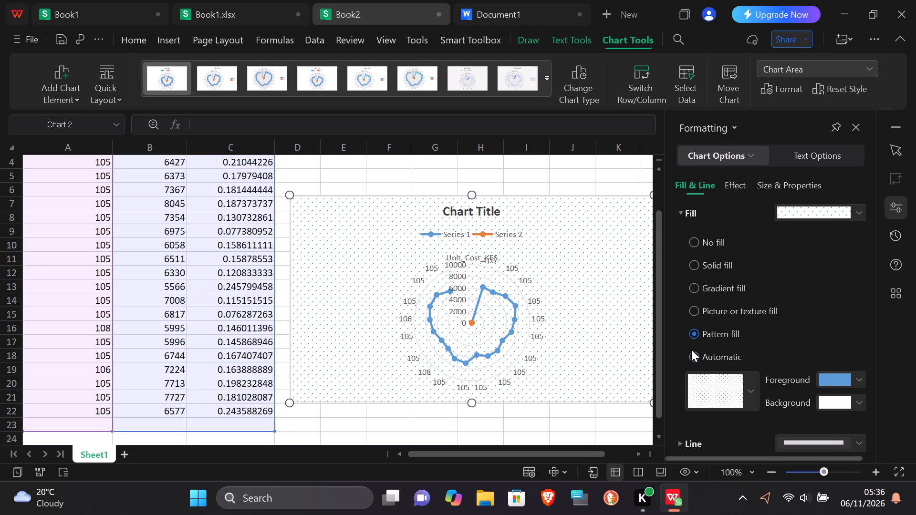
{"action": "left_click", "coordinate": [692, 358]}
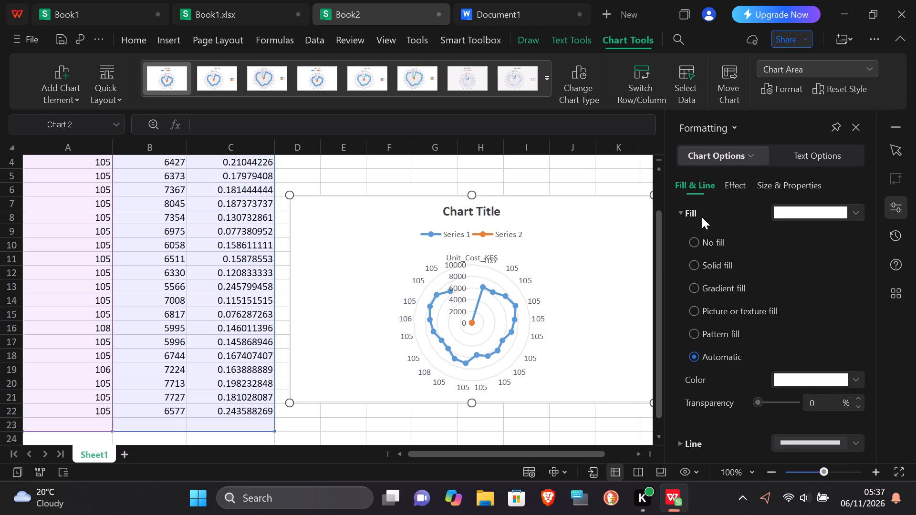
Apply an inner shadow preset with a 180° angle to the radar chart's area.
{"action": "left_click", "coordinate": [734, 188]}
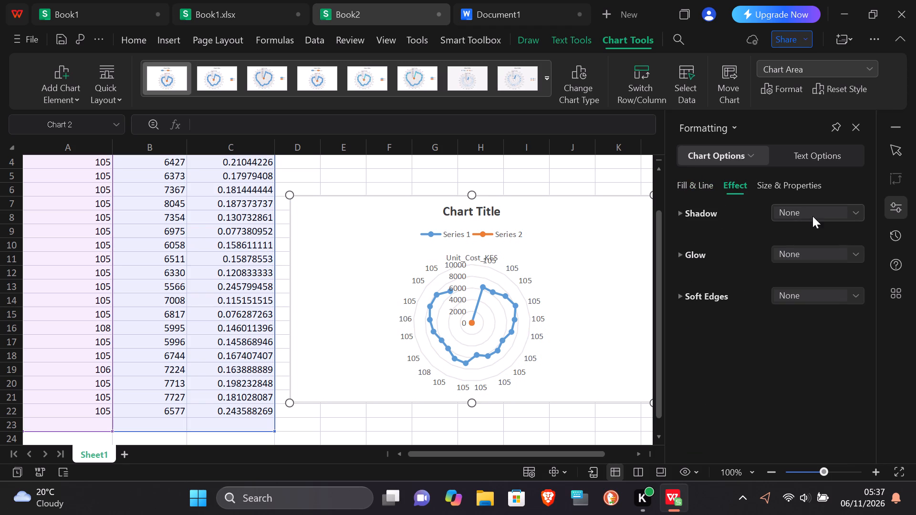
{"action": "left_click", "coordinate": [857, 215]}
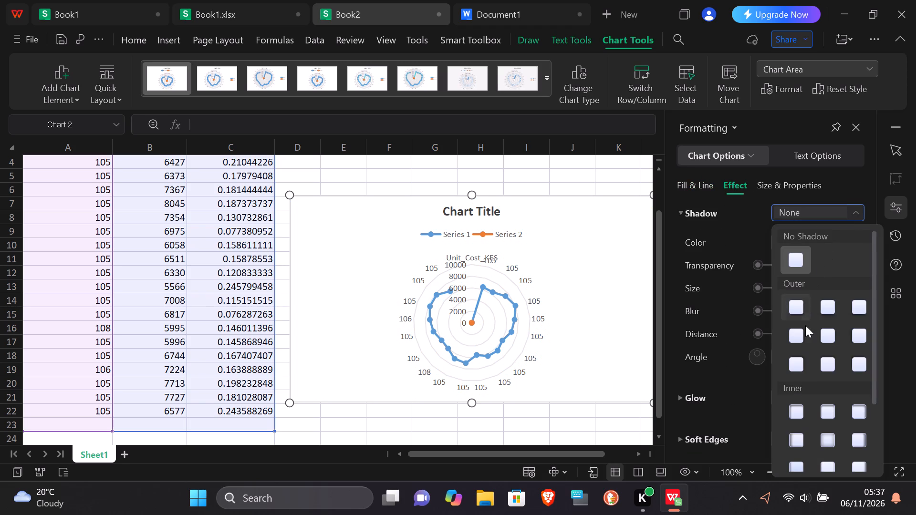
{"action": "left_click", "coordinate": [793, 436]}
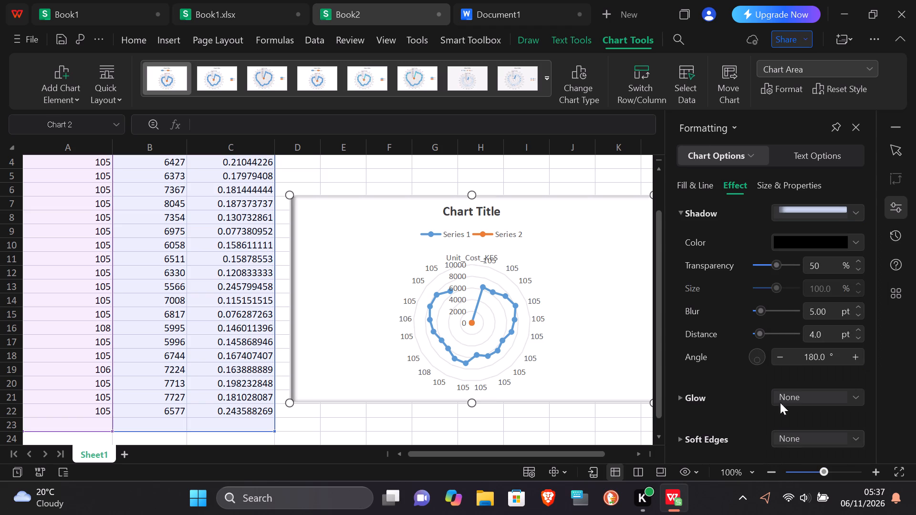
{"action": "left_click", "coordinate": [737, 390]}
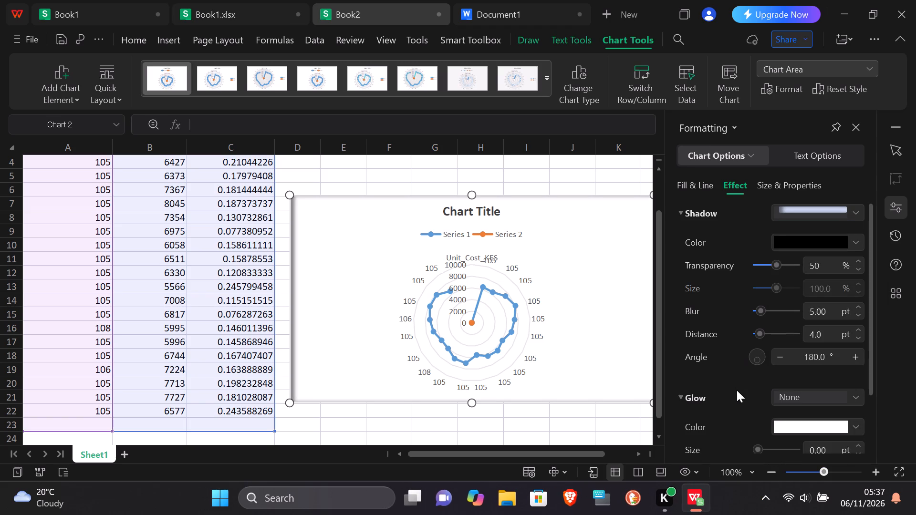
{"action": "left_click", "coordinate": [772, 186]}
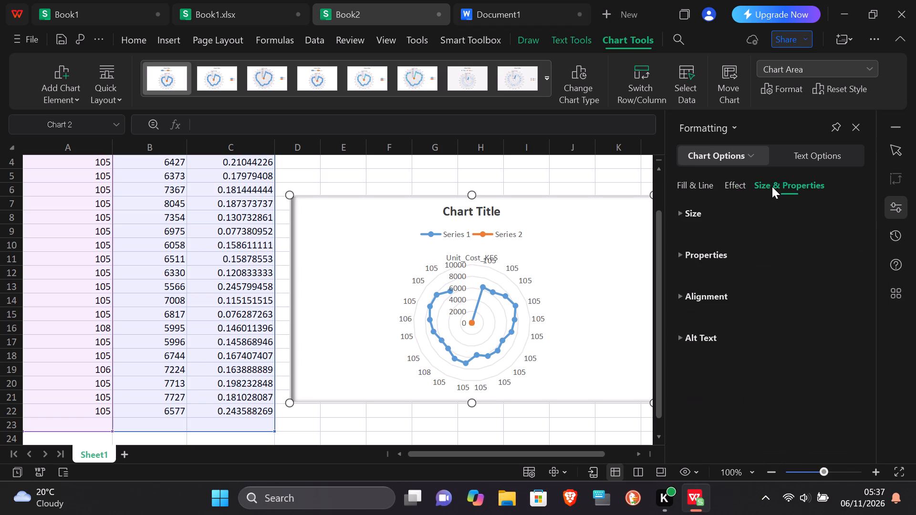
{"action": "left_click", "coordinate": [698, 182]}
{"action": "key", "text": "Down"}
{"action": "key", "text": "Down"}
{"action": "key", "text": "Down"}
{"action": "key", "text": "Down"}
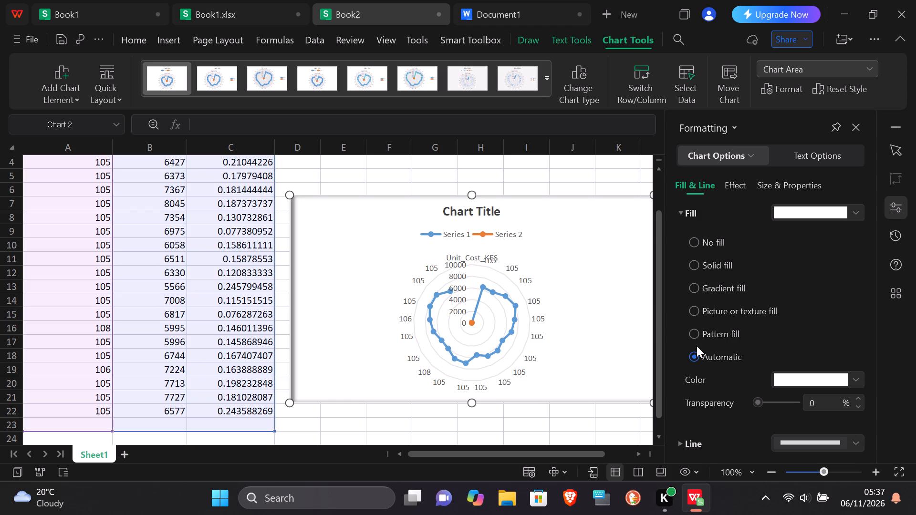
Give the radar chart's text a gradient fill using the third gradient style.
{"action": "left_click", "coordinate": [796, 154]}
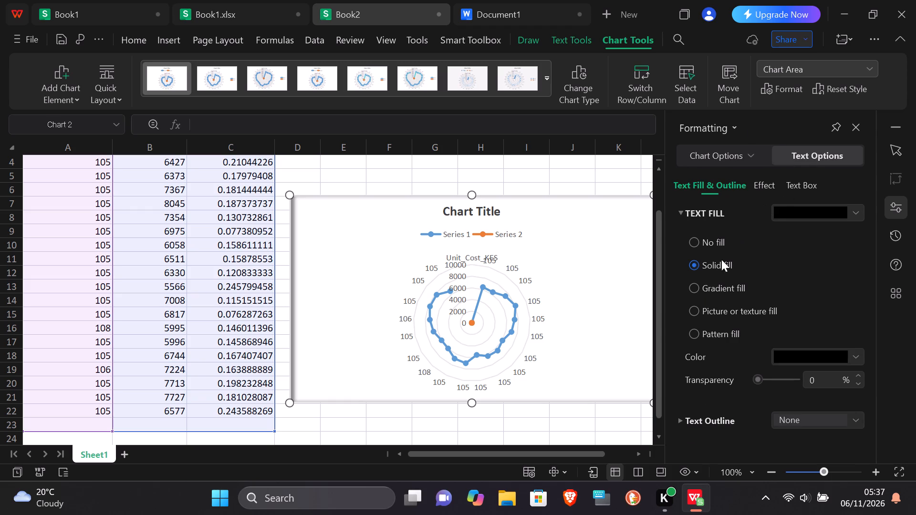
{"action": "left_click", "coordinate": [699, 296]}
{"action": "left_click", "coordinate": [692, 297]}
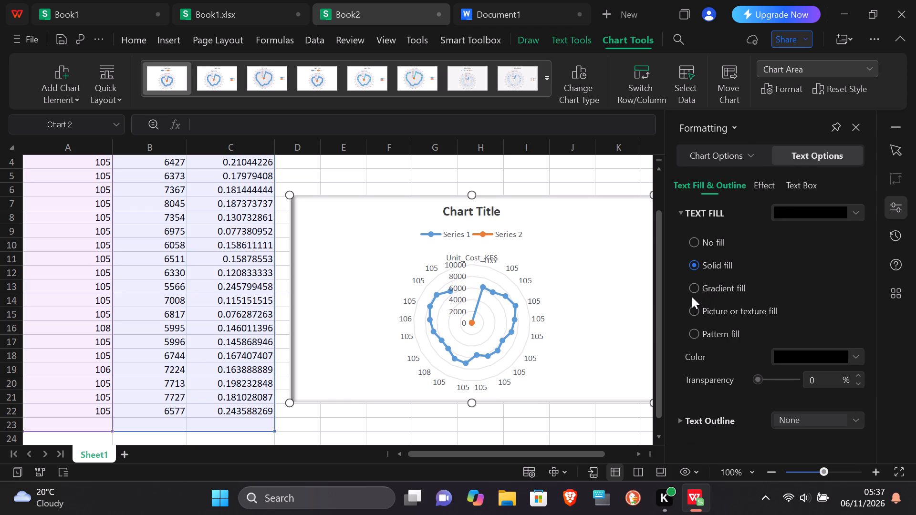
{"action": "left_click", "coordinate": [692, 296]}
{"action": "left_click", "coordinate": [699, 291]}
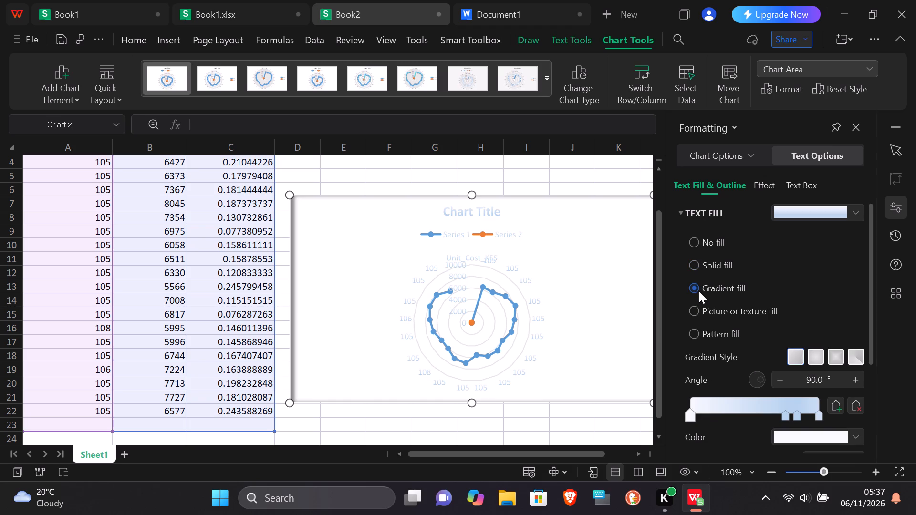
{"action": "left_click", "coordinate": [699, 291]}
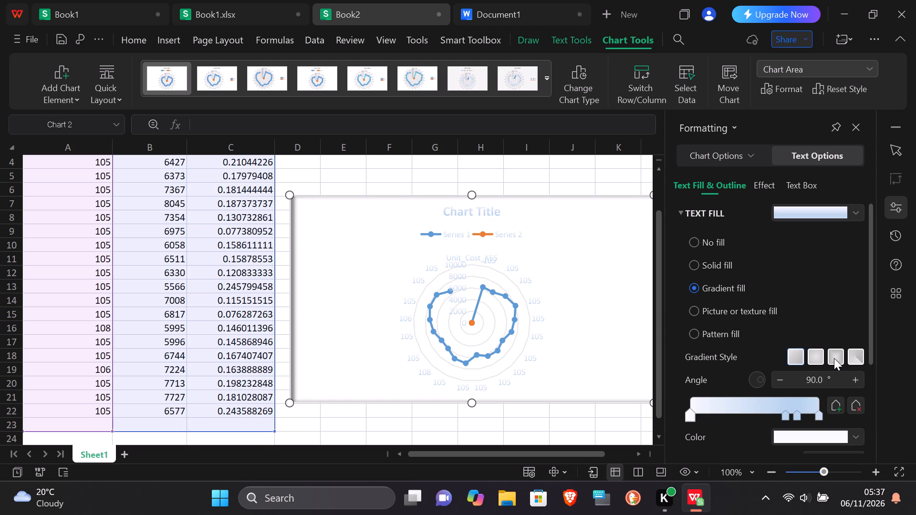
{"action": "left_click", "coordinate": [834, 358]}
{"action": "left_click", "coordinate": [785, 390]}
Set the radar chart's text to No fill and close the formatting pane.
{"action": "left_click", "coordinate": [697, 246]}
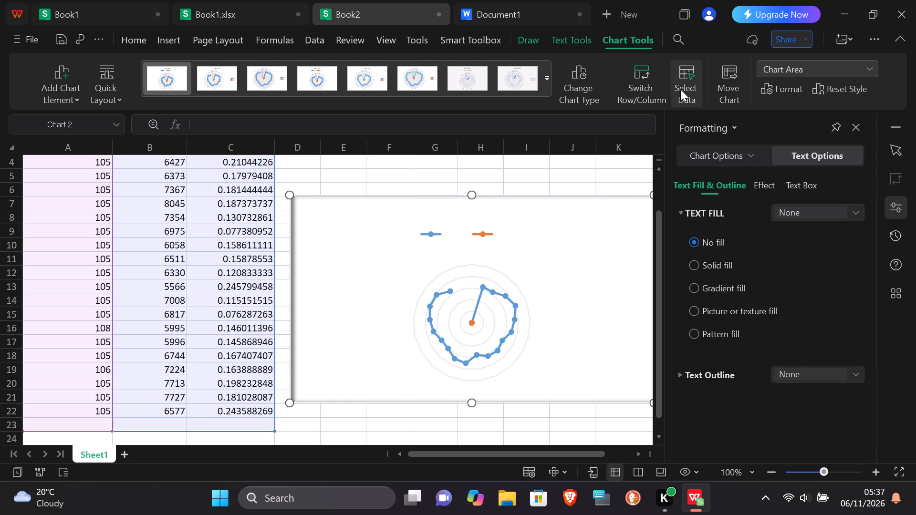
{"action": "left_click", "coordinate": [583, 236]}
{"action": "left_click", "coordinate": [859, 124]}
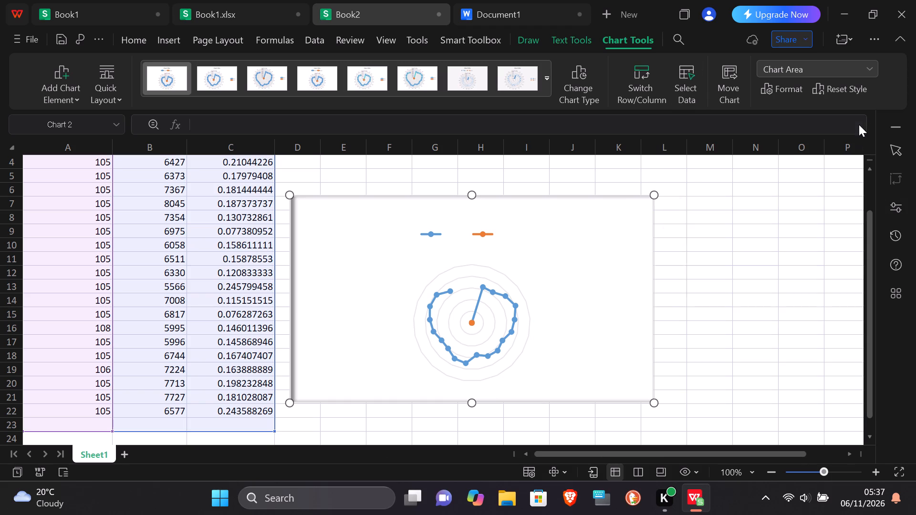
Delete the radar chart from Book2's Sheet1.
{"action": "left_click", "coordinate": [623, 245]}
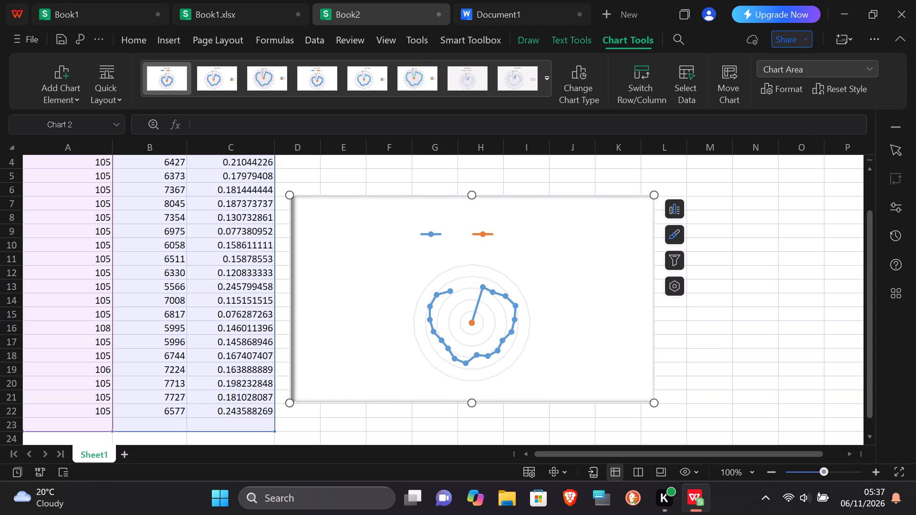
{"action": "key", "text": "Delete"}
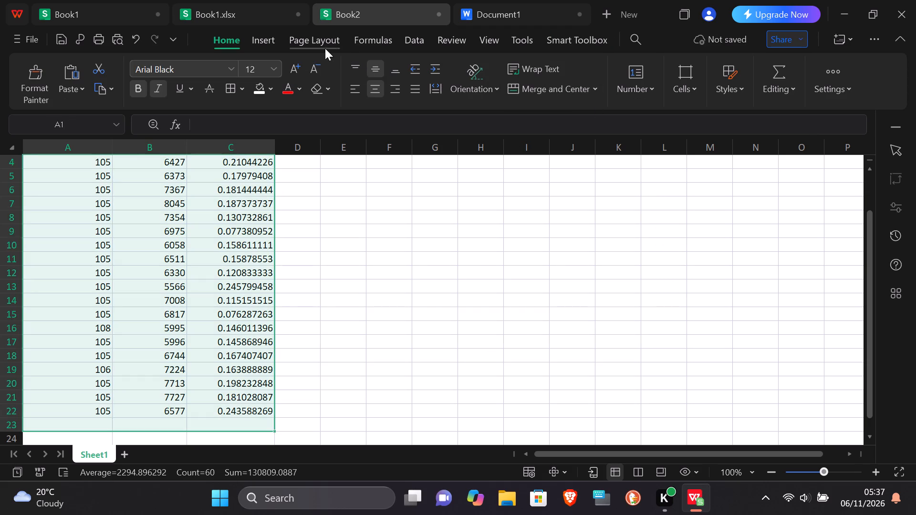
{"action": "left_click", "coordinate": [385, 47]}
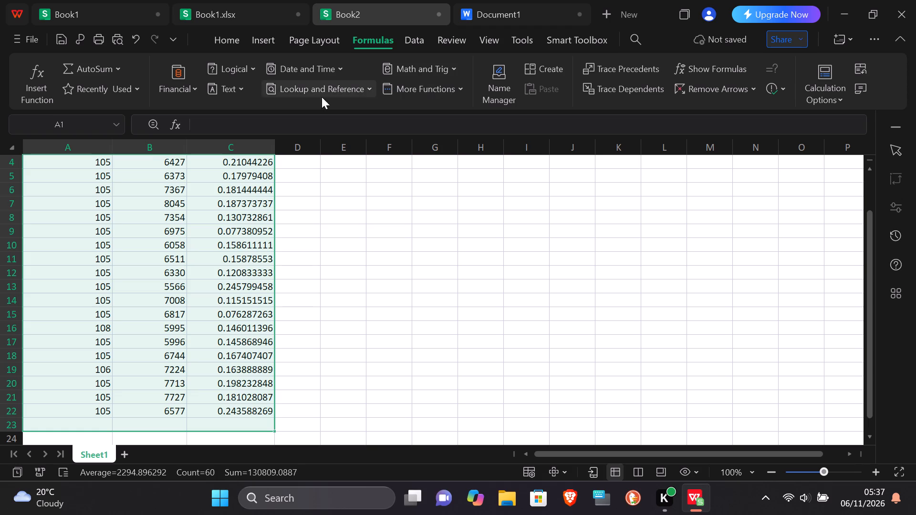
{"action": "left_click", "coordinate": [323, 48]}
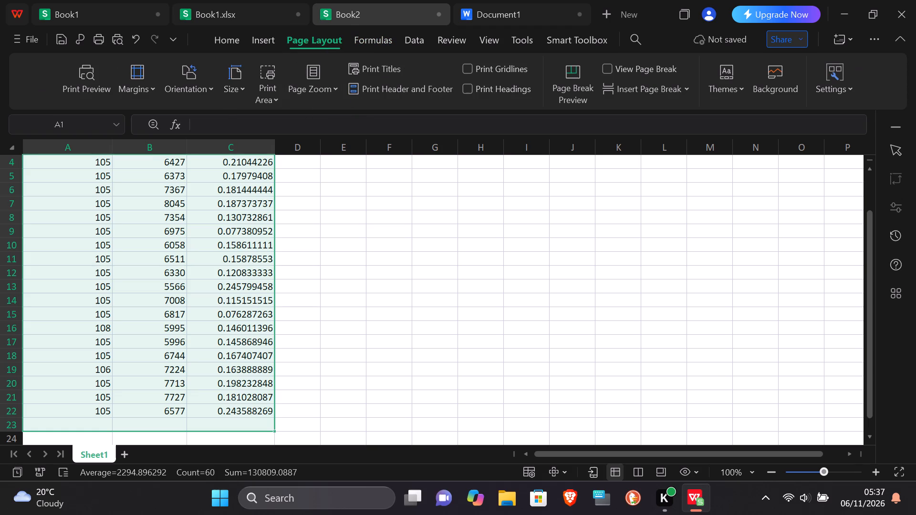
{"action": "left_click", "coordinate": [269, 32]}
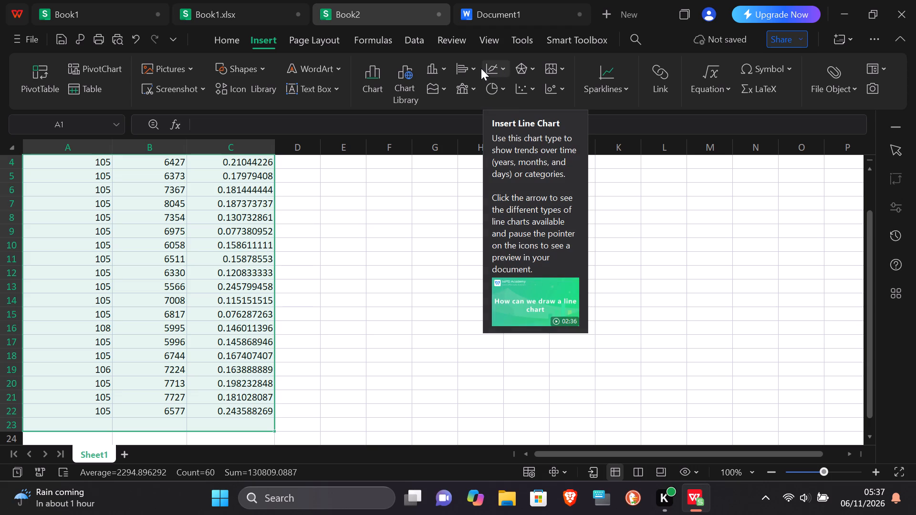
Insert a 2-D stacked column chart from the selected data in columns A to C of Sheet1.
{"action": "left_click", "coordinate": [448, 71]}
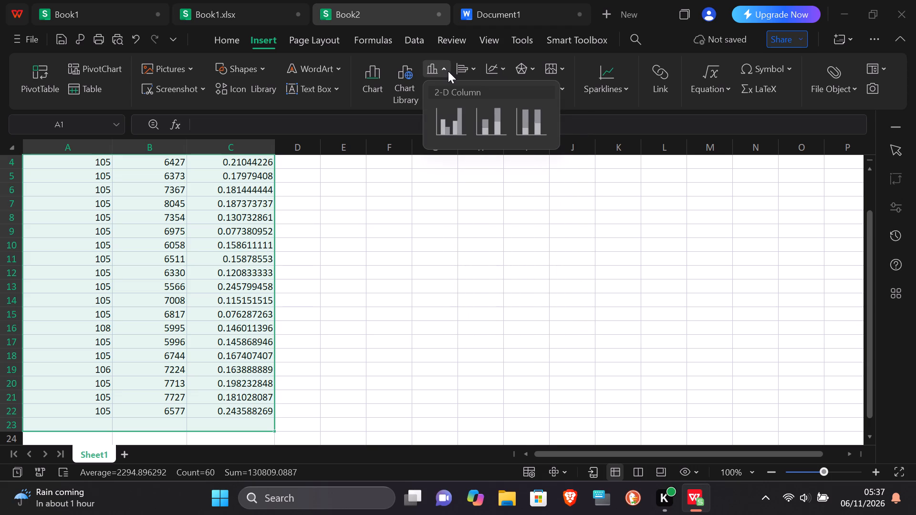
{"action": "left_click", "coordinate": [487, 120]}
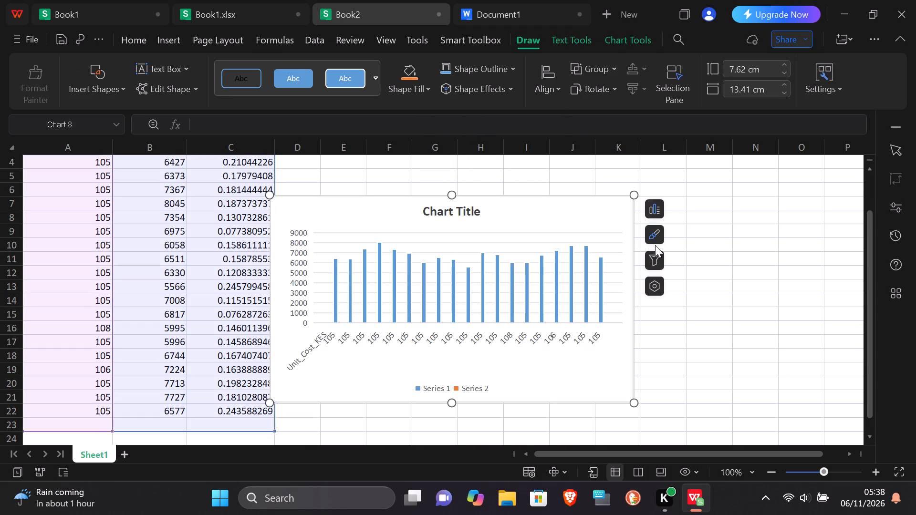
Apply preset Style 3, with a data table and vertical axis title, to the stacked column chart.
{"action": "left_click", "coordinate": [657, 228]}
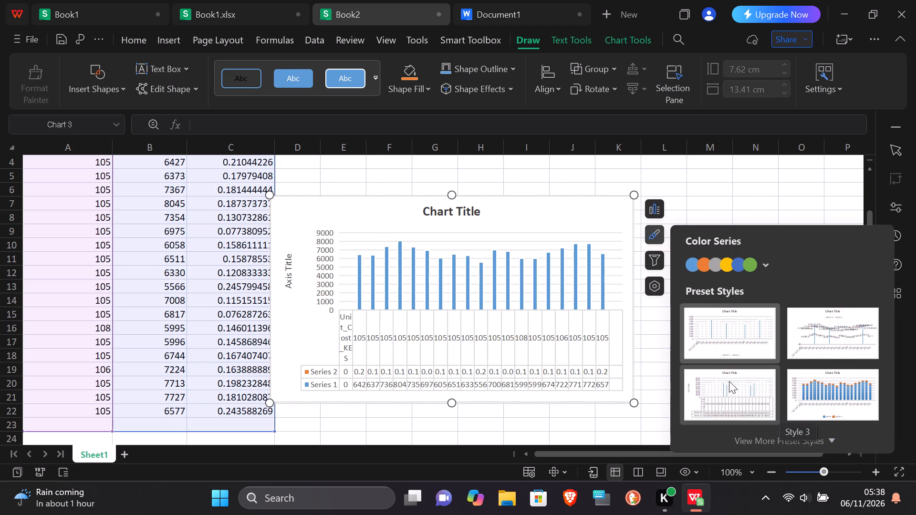
{"action": "left_click", "coordinate": [729, 381]}
{"action": "left_click", "coordinate": [729, 381]}
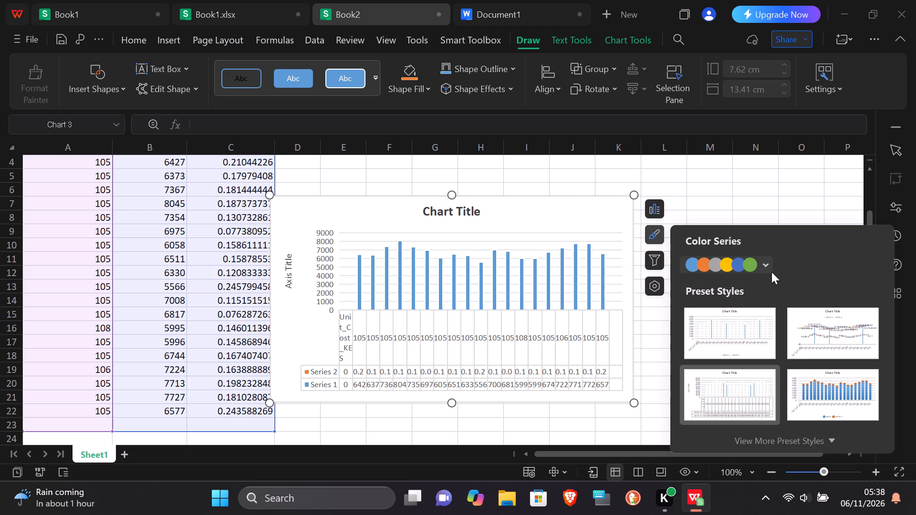
{"action": "left_click", "coordinate": [546, 187]}
{"action": "left_click", "coordinate": [552, 213]}
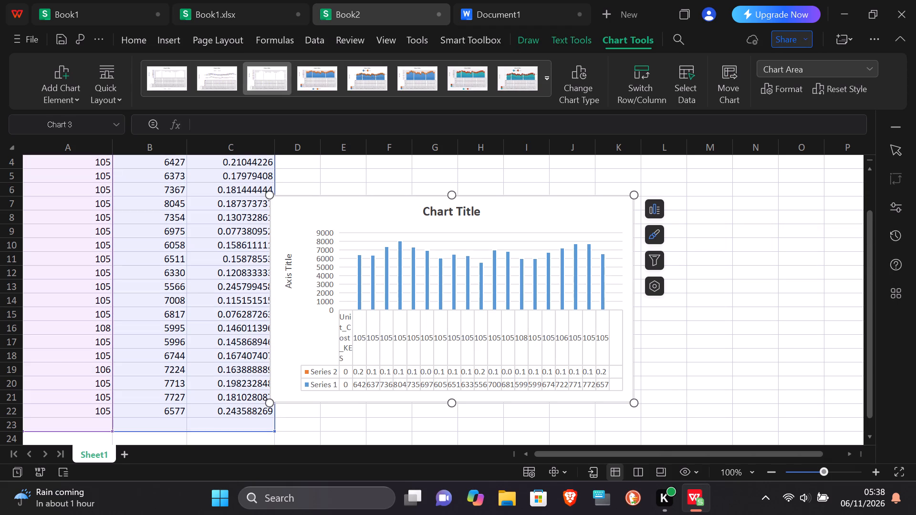
Enlarge the column chart slightly and move it clear of the data in columns A to C.
{"action": "left_click_drag", "start_coordinate": [634, 199], "coordinate": [652, 195]}
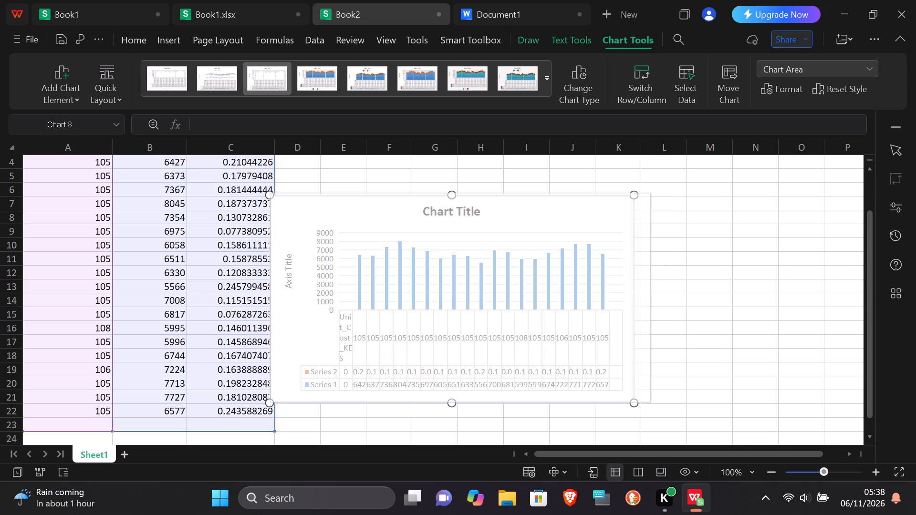
{"action": "left_click_drag", "start_coordinate": [652, 195], "coordinate": [660, 182]}
{"action": "left_click_drag", "start_coordinate": [376, 191], "coordinate": [439, 183]}
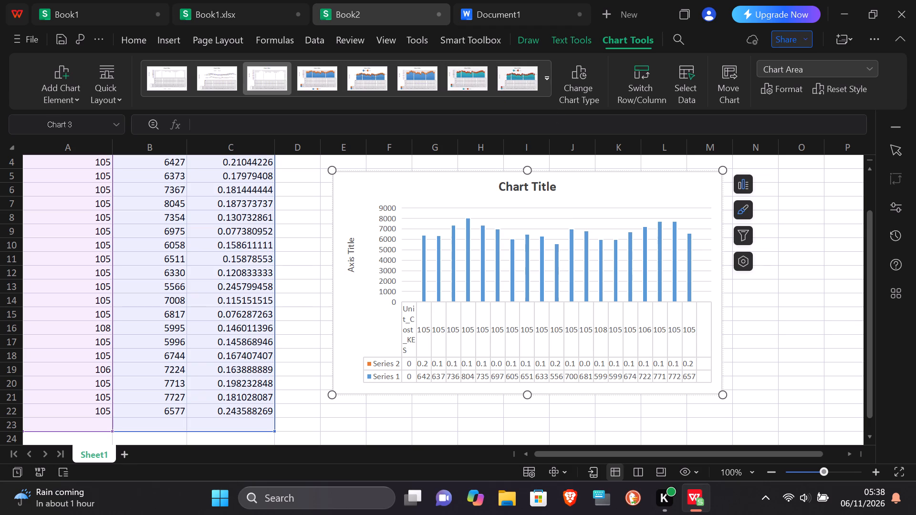
Examine the series and category lists in the column chart's filter.
{"action": "left_click", "coordinate": [744, 242]}
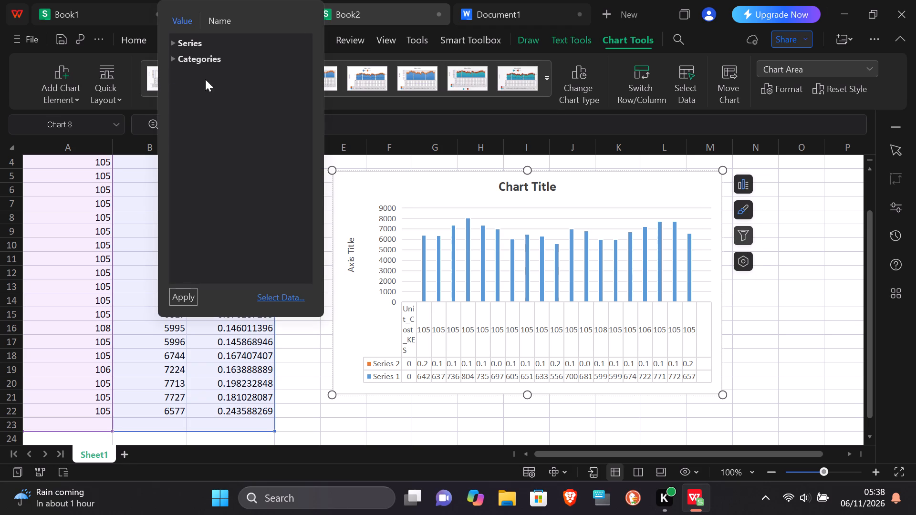
{"action": "left_click", "coordinate": [175, 44]}
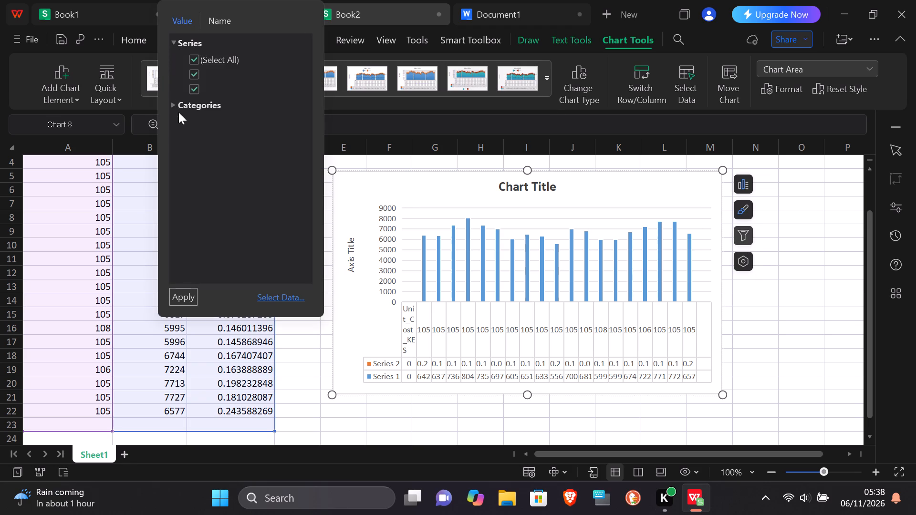
{"action": "left_click", "coordinate": [175, 107]}
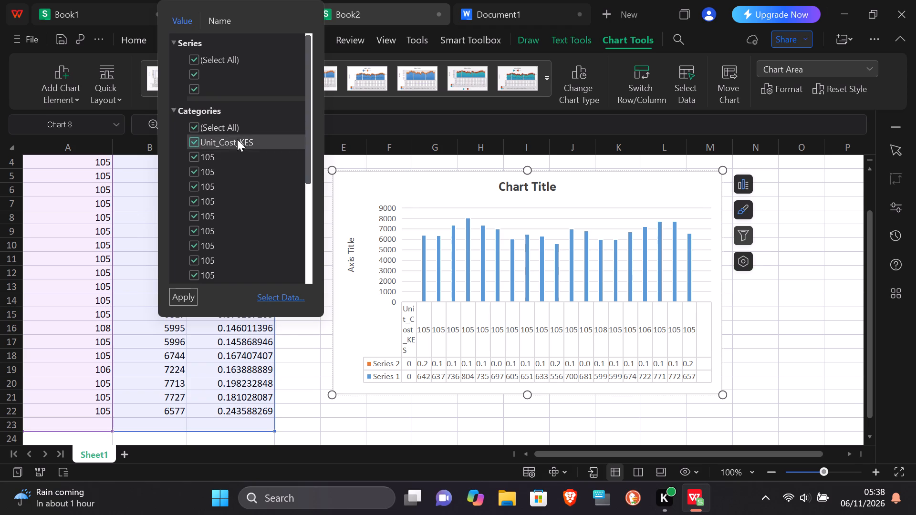
{"action": "left_click", "coordinate": [371, 169]}
{"action": "left_click", "coordinate": [553, 308]}
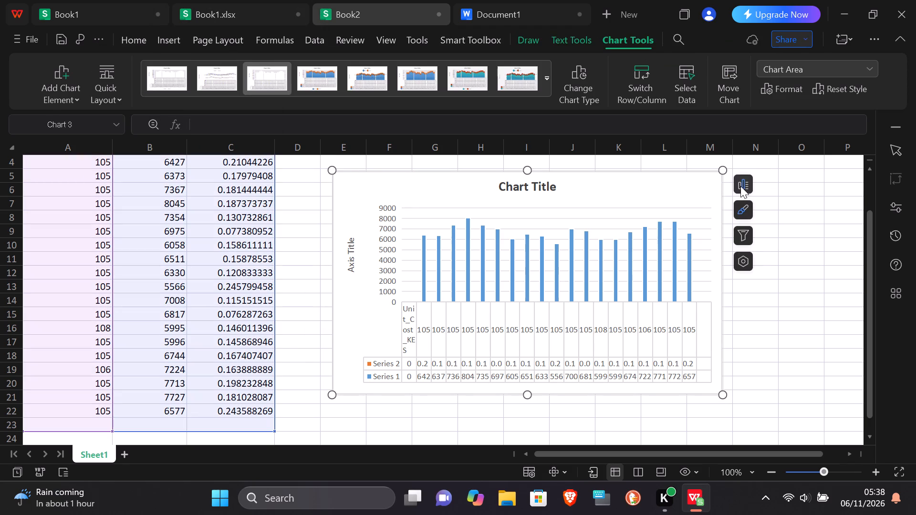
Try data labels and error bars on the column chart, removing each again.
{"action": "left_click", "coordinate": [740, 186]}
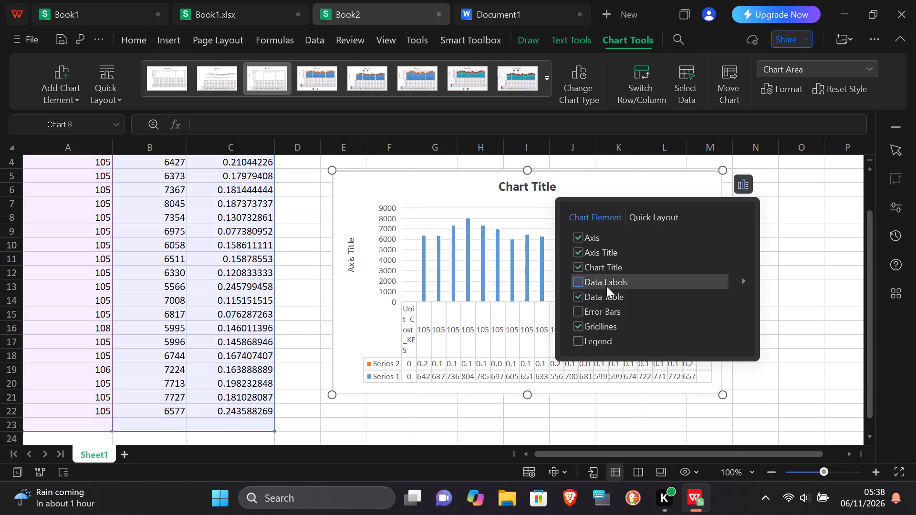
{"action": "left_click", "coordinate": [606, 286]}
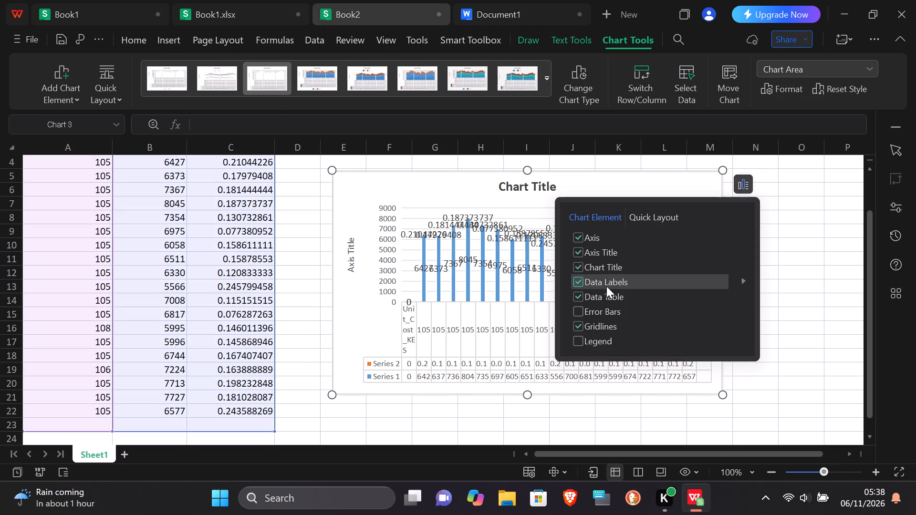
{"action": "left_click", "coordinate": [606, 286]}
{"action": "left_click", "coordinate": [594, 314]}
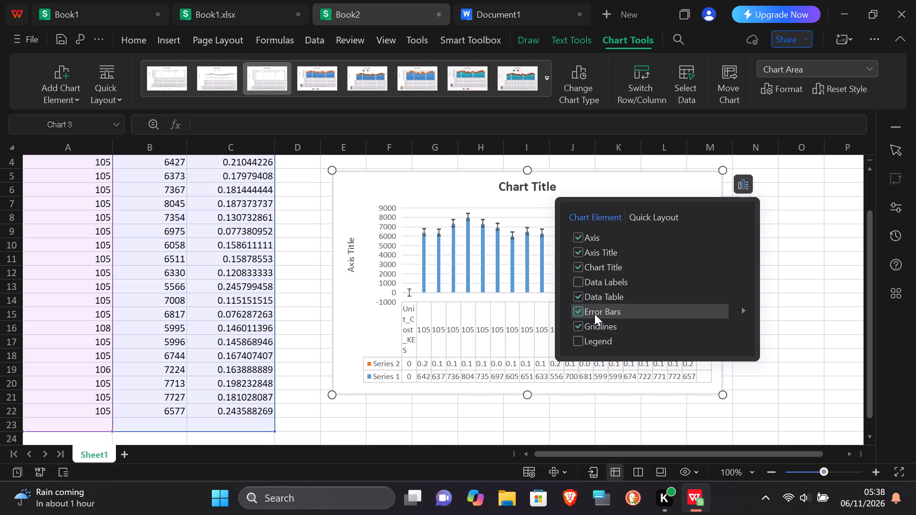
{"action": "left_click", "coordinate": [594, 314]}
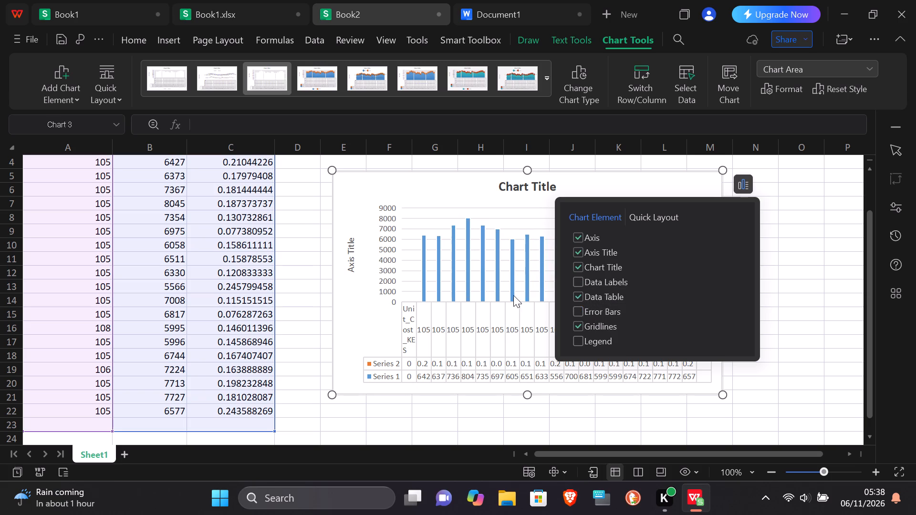
Add a legend to the column chart.
{"action": "left_click", "coordinate": [586, 338]}
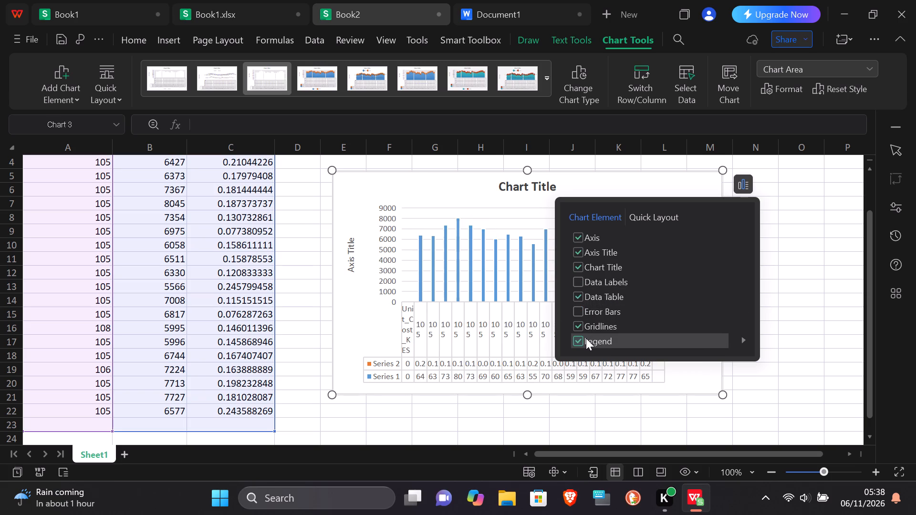
{"action": "left_click", "coordinate": [807, 223]}
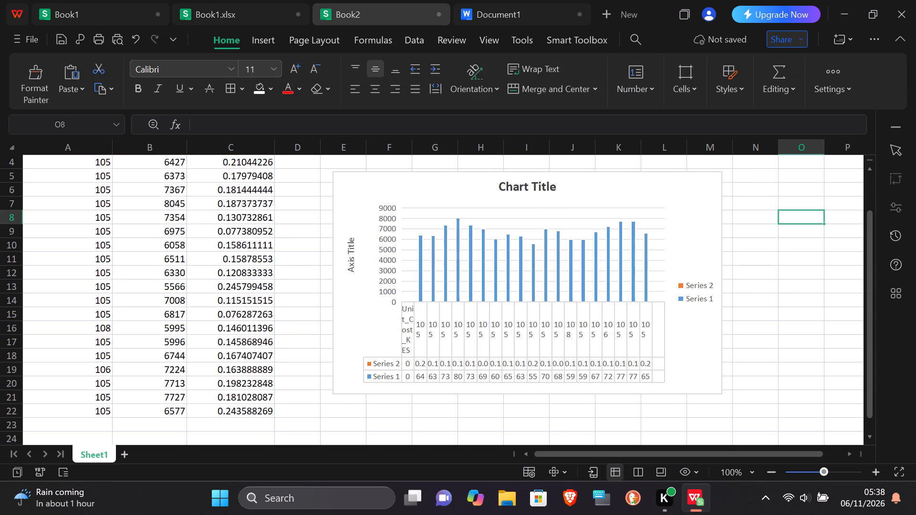
Copy the column chart from Book2 and paste it into the Writer document Document1.
{"action": "left_click", "coordinate": [496, 206]}
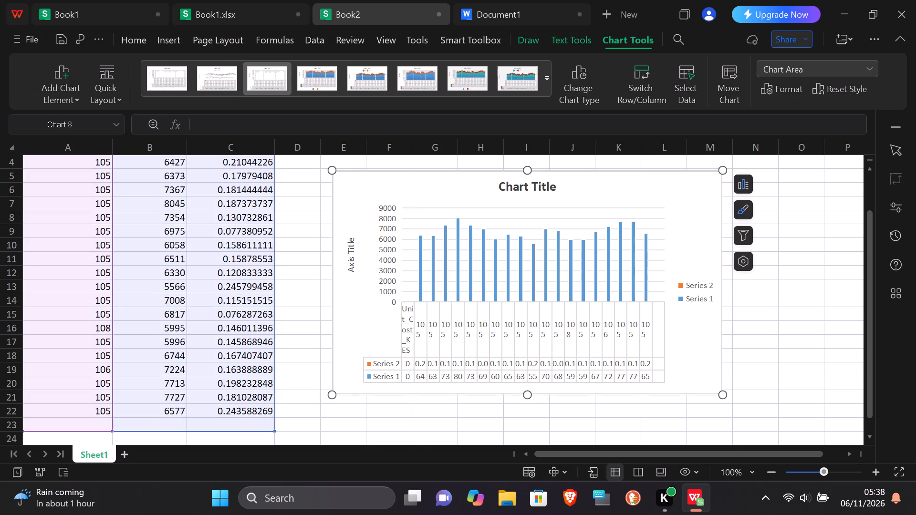
{"action": "key", "text": "ctrl+c"}
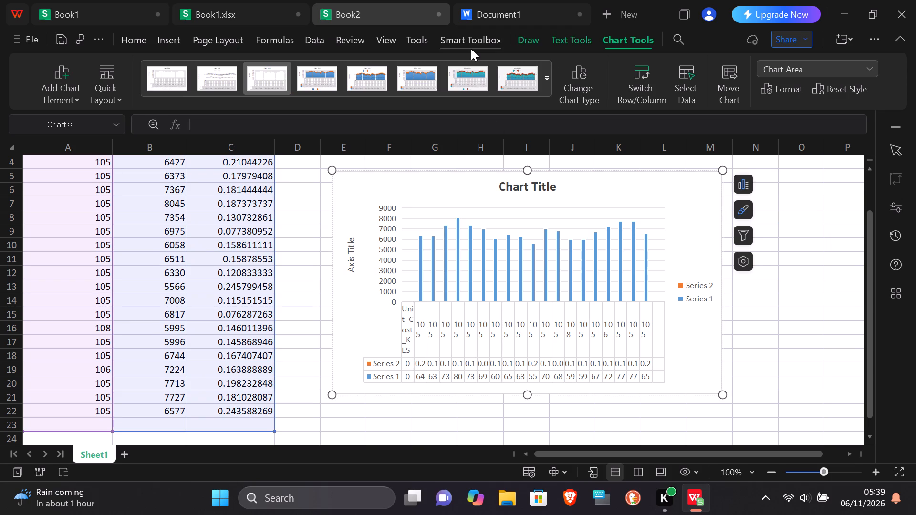
{"action": "left_click", "coordinate": [479, 0]}
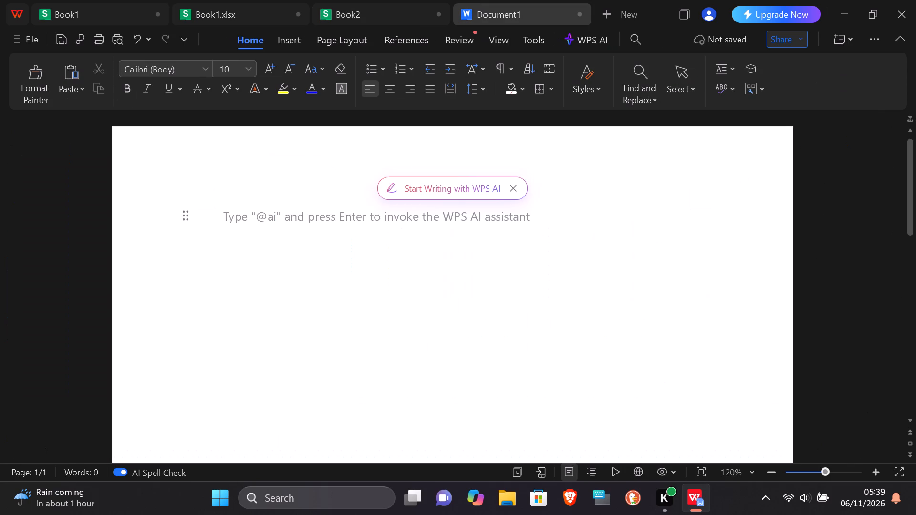
{"action": "left_click", "coordinate": [445, 231]}
{"action": "left_click", "coordinate": [528, 227]}
{"action": "key", "text": "ctrl+v"}
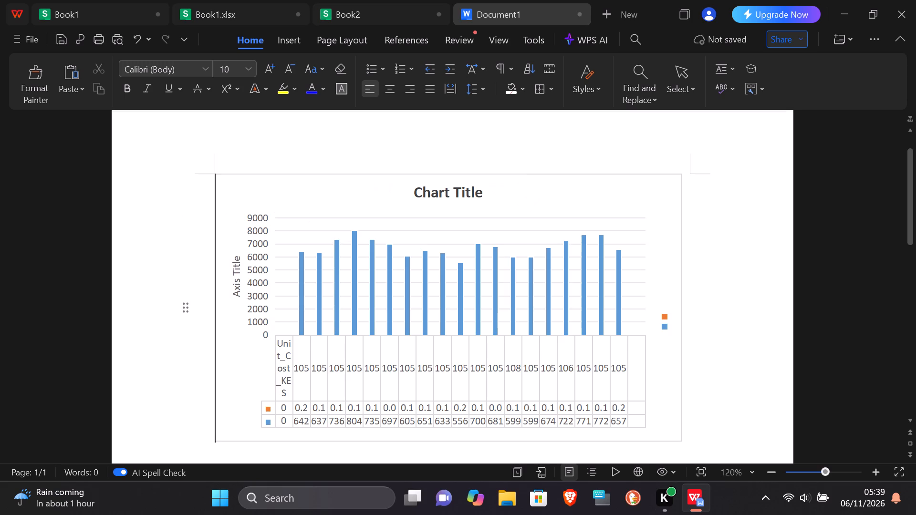
Add three blank lines below the pasted chart in Document1.
{"action": "left_click", "coordinate": [774, 272]}
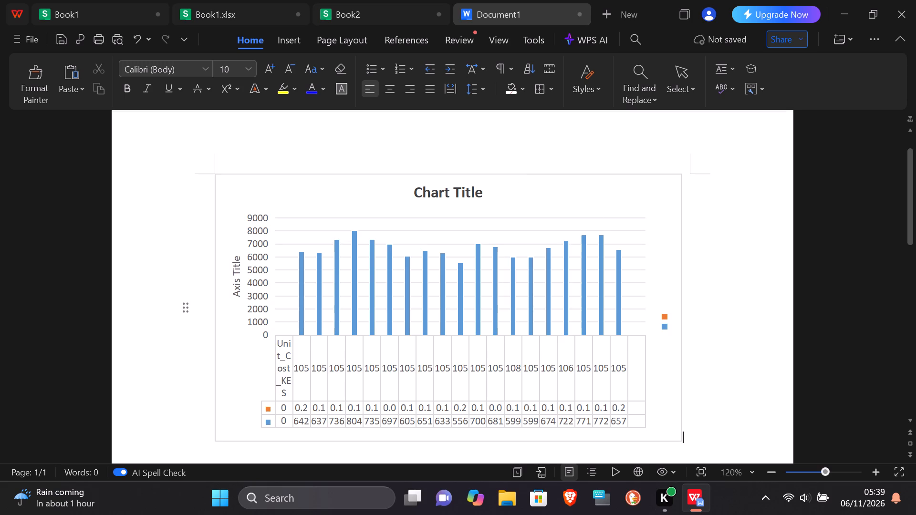
{"action": "left_click", "coordinate": [644, 140]}
{"action": "key", "text": "Return"}
{"action": "key", "text": "Return"}
{"action": "key", "text": "Return"}
{"action": "key", "text": "Return"}
{"action": "key", "text": "Return"}
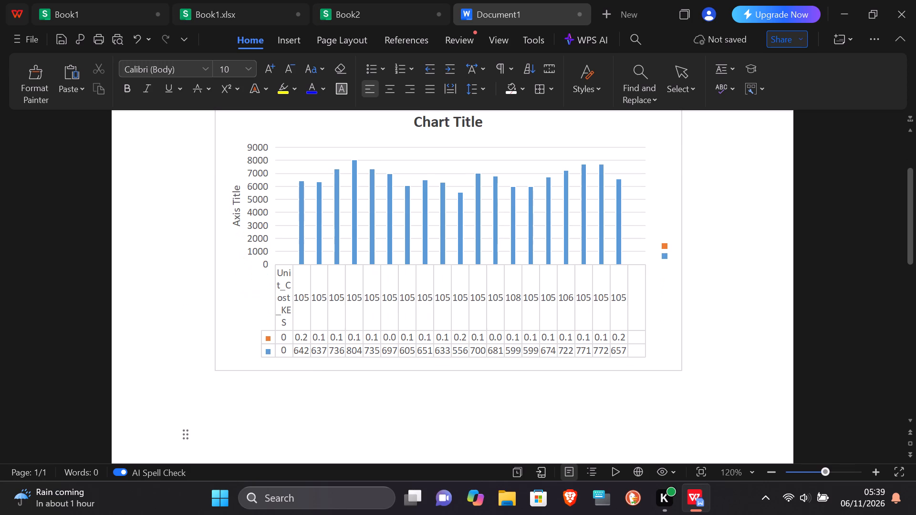
{"action": "key", "text": "BackSpace"}
{"action": "key", "text": "BackSpace"}
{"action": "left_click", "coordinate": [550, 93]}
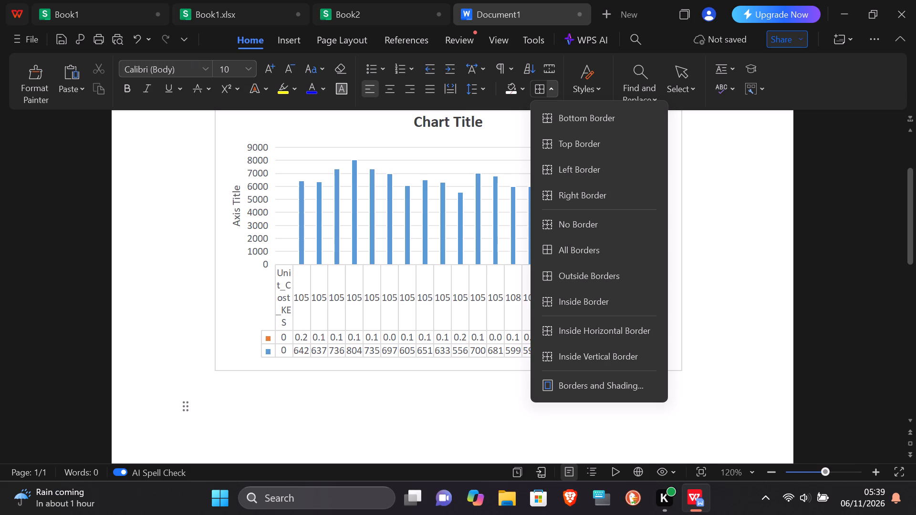
Switch to Book1.xlsx and look through the retail dataset down to the empty rows below it.
{"action": "left_click_drag", "start_coordinate": [249, 24], "coordinate": [254, 0]}
{"action": "left_click", "coordinate": [254, 0]}
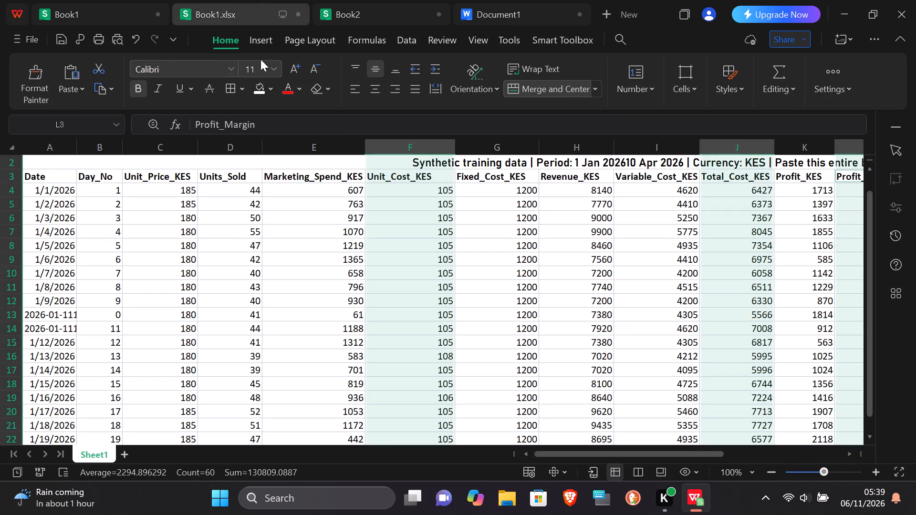
{"action": "left_click", "coordinate": [665, 264]}
{"action": "key", "text": "Down"}
{"action": "key", "text": "Down"}
{"action": "key", "text": "Down"}
{"action": "key", "text": "Down"}
{"action": "key", "text": "Down"}
{"action": "key", "text": "Down"}
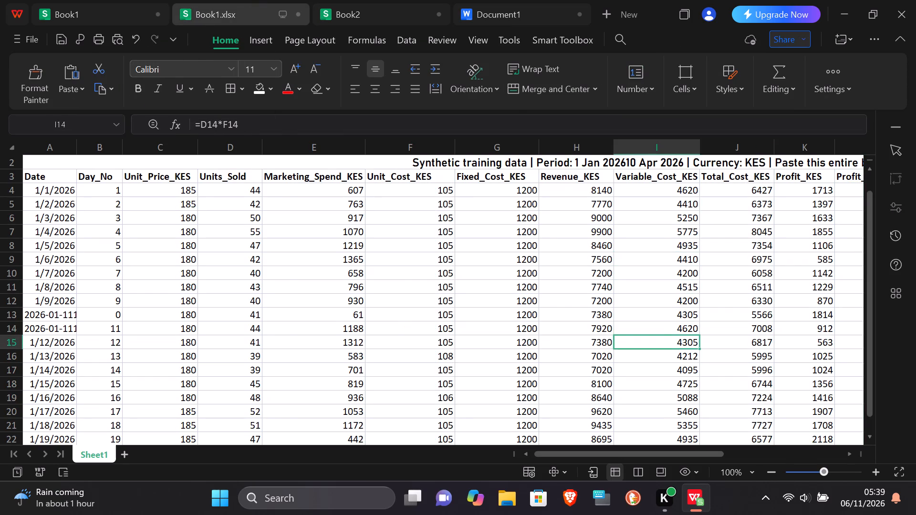
{"action": "key", "text": "Down"}
{"action": "triple_click", "coordinate": [870, 436]}
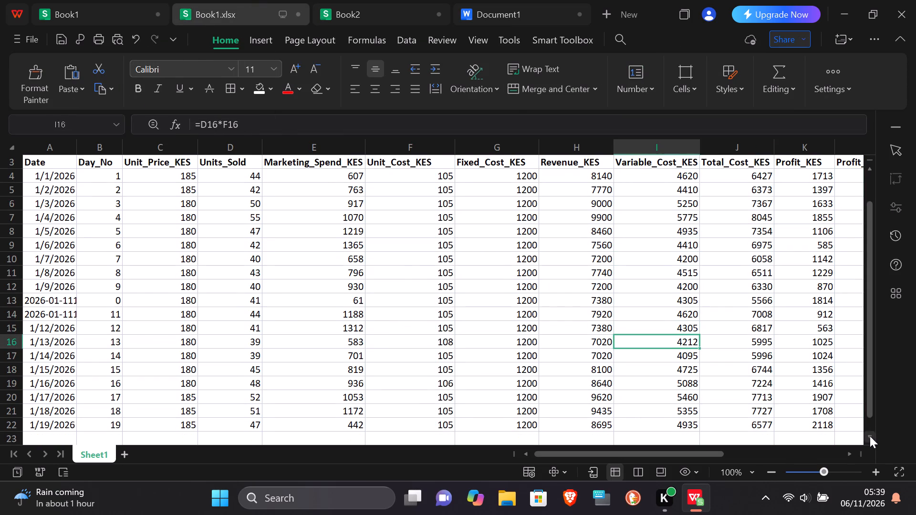
{"action": "double_click", "coordinate": [870, 436]}
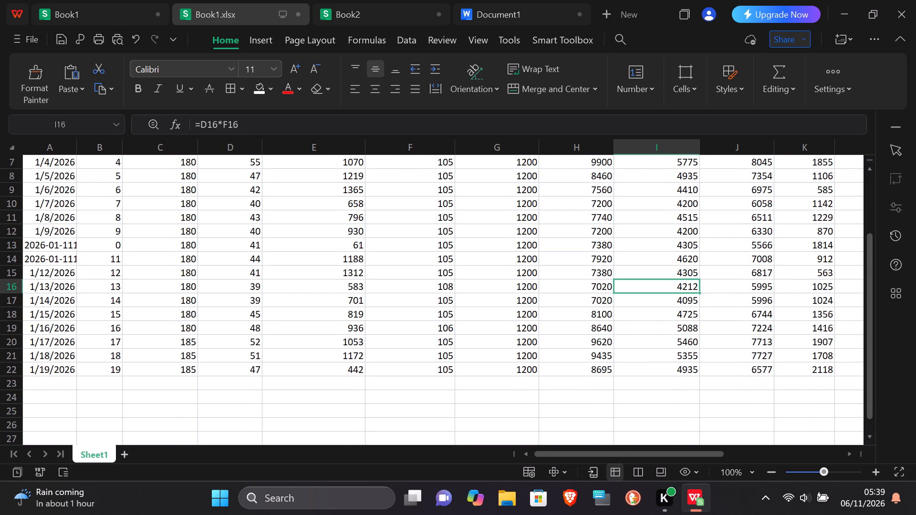
Insert a COUNT formula over B4:B22 in cell B23, below the Day_No column.
{"action": "left_click", "coordinate": [96, 379]}
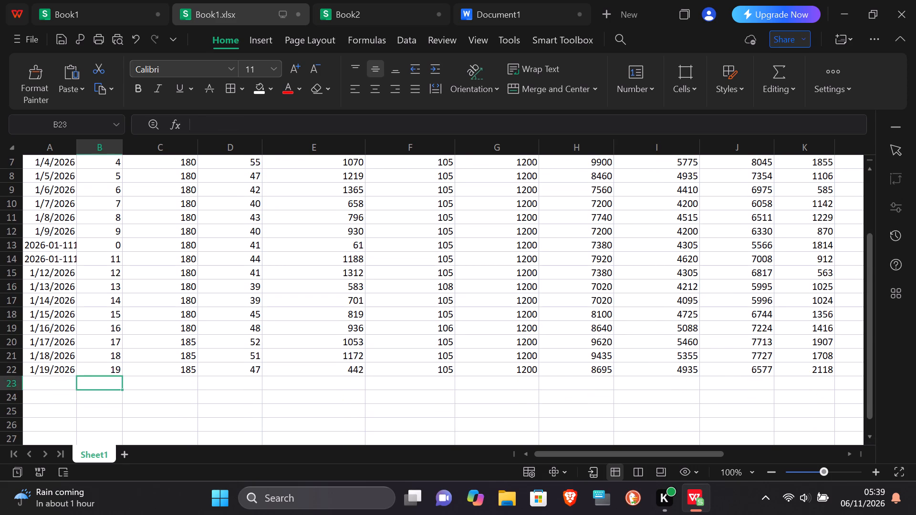
{"action": "left_click", "coordinate": [134, 219]}
{"action": "left_click", "coordinate": [113, 170]}
{"action": "left_click", "coordinate": [373, 281]}
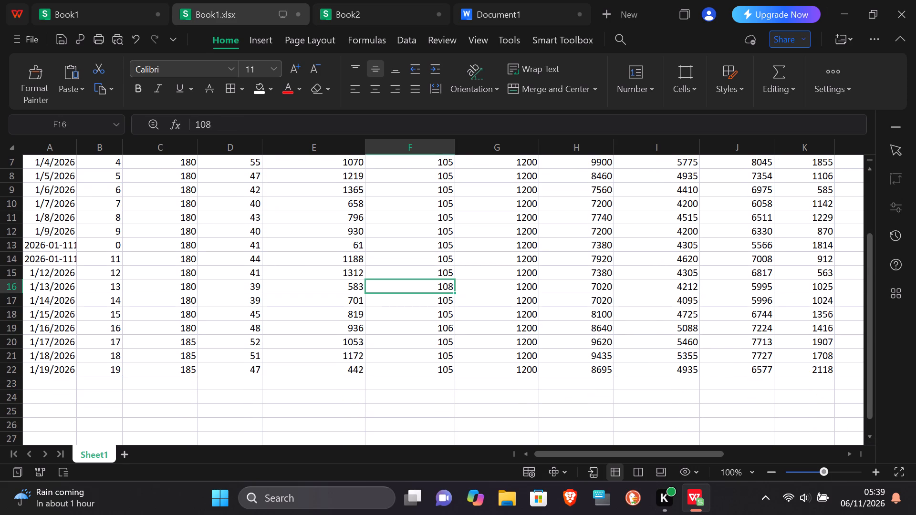
{"action": "left_click", "coordinate": [91, 386]}
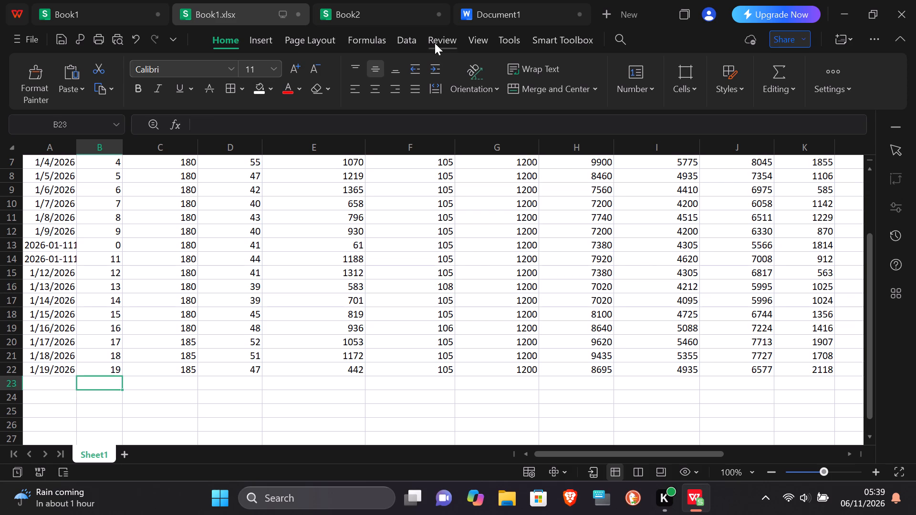
{"action": "left_click", "coordinate": [378, 41]}
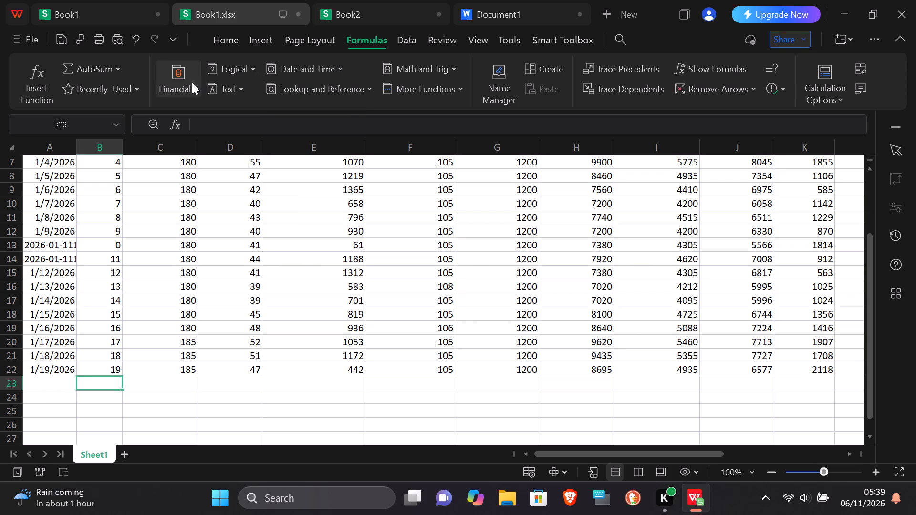
{"action": "left_click", "coordinate": [116, 71]}
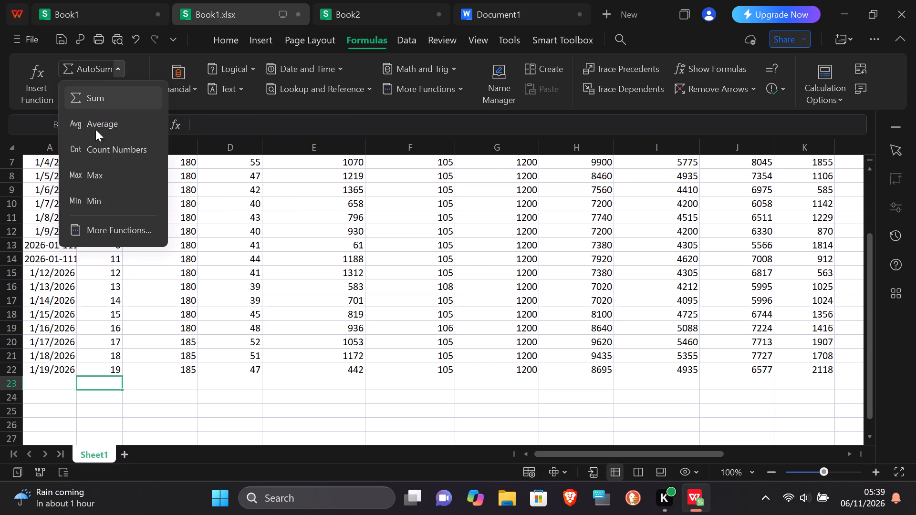
{"action": "left_click", "coordinate": [117, 150]}
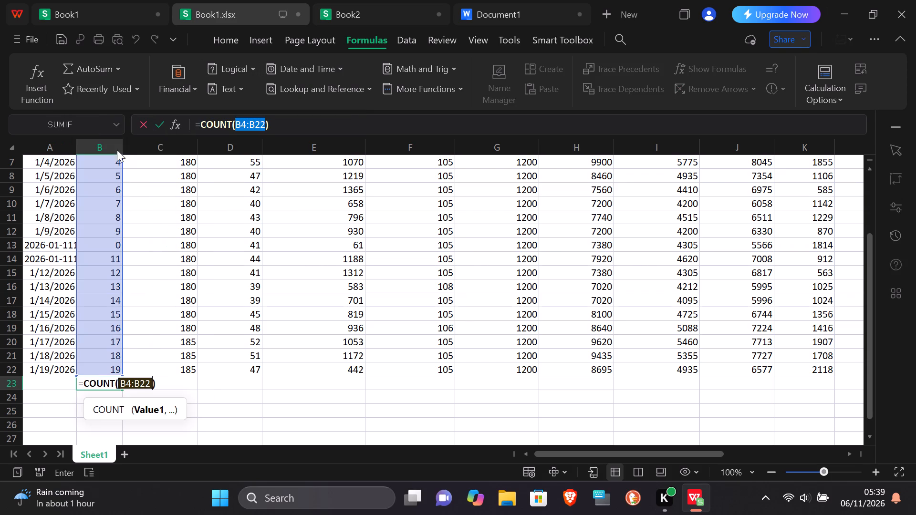
{"action": "left_click", "coordinate": [156, 418]}
{"action": "key", "text": "Return"}
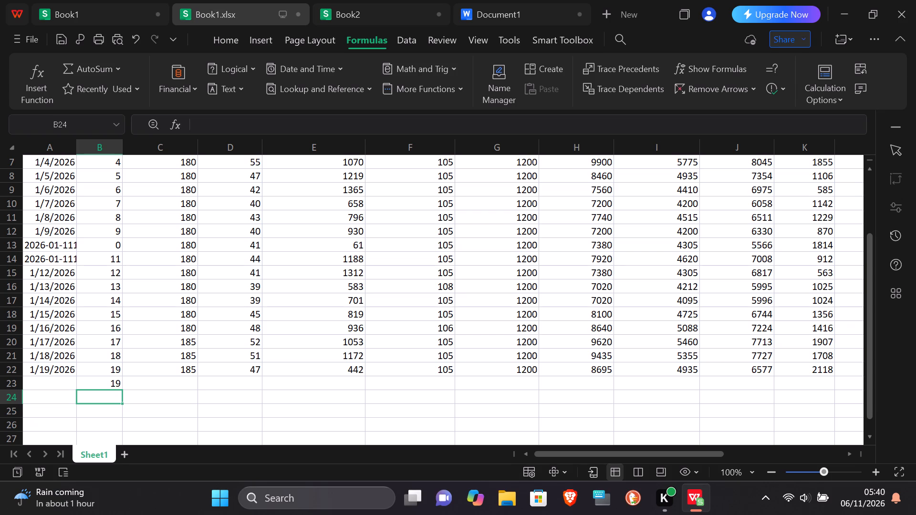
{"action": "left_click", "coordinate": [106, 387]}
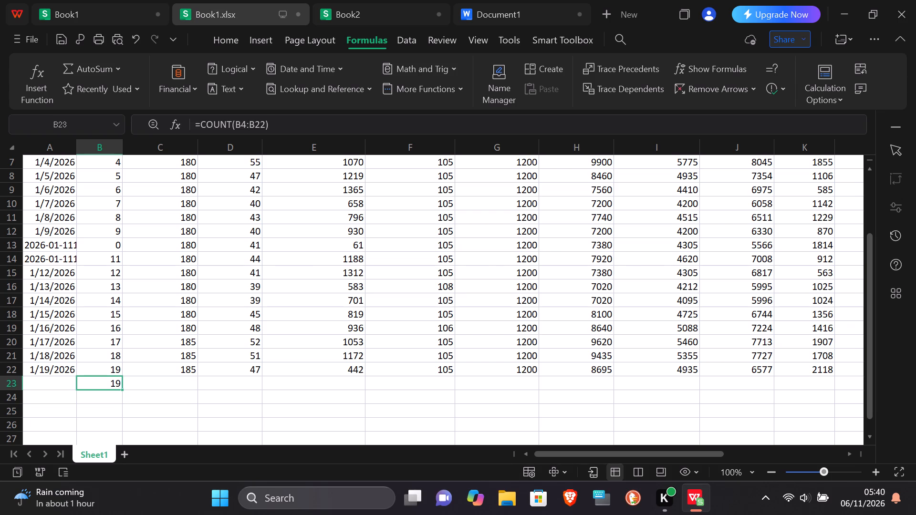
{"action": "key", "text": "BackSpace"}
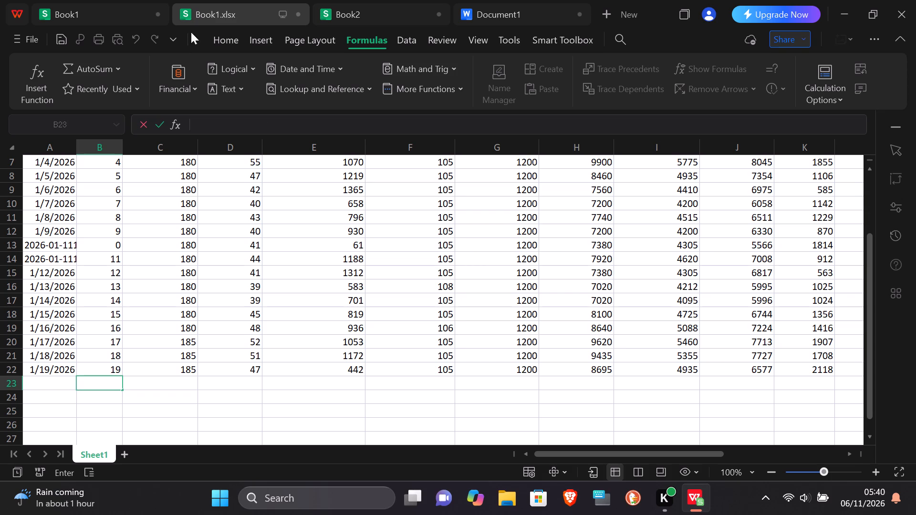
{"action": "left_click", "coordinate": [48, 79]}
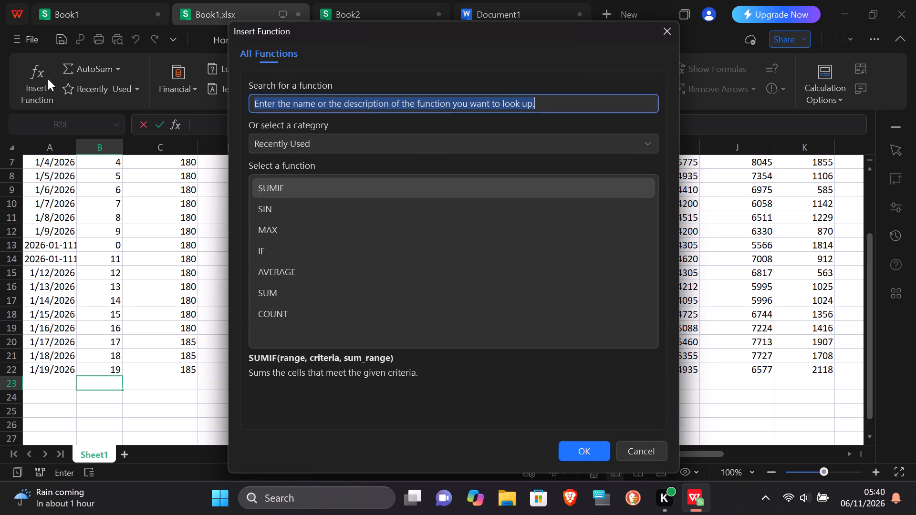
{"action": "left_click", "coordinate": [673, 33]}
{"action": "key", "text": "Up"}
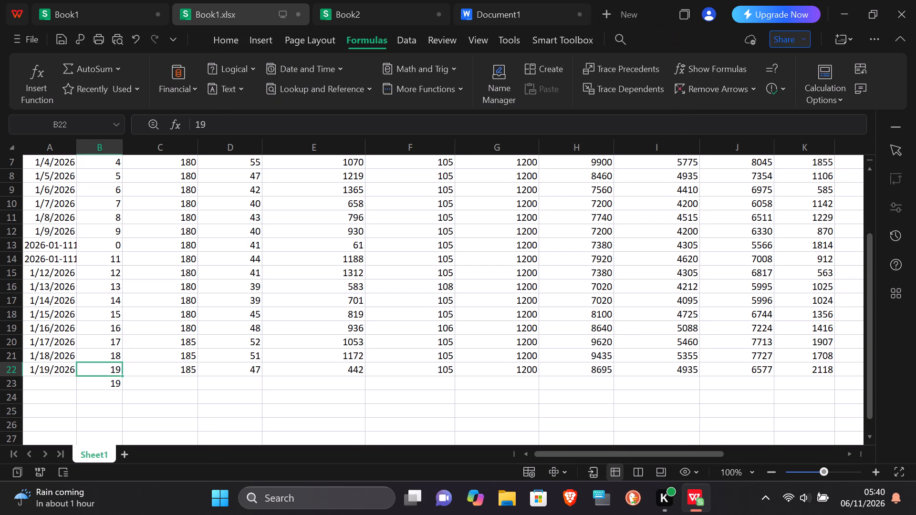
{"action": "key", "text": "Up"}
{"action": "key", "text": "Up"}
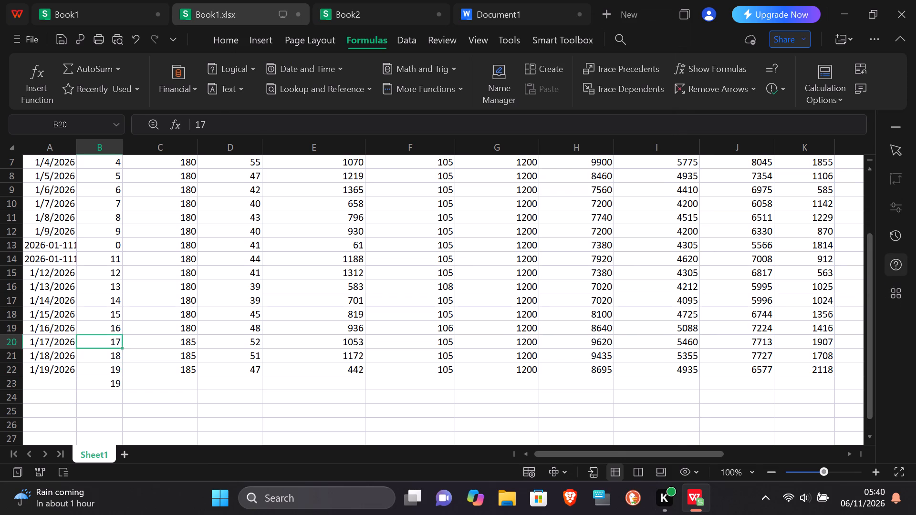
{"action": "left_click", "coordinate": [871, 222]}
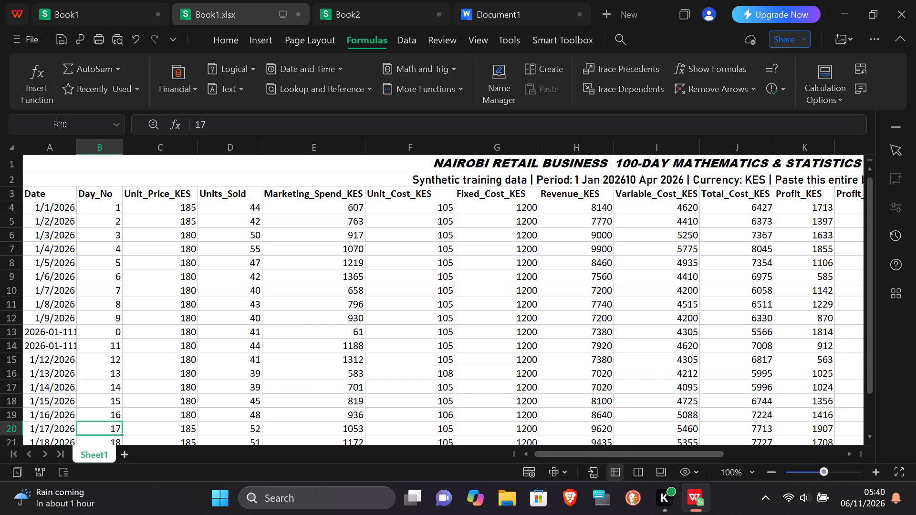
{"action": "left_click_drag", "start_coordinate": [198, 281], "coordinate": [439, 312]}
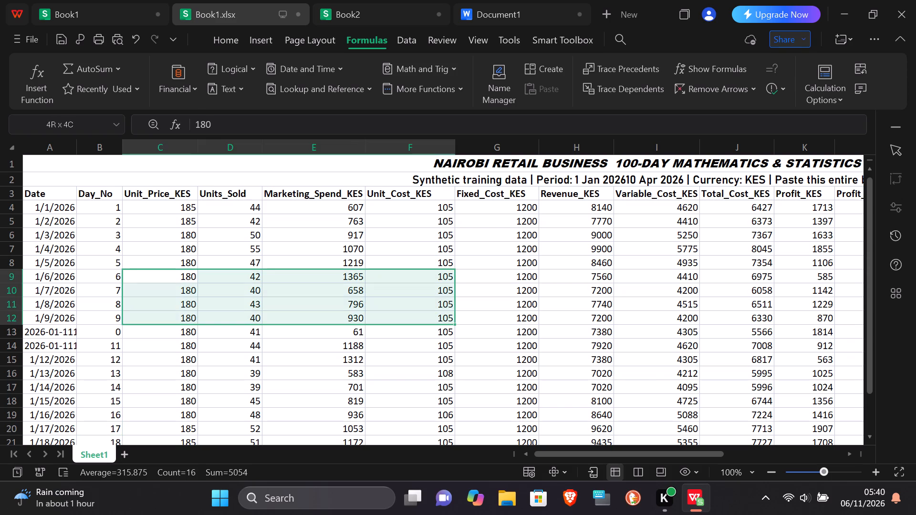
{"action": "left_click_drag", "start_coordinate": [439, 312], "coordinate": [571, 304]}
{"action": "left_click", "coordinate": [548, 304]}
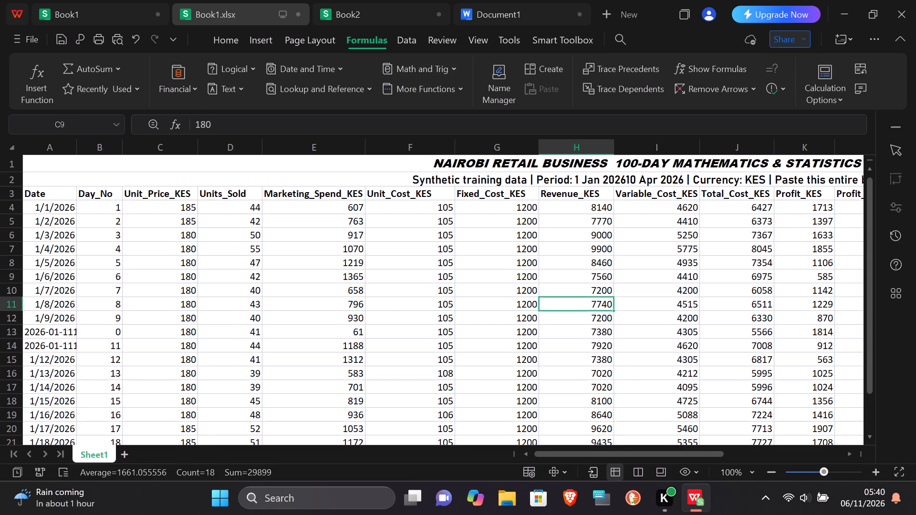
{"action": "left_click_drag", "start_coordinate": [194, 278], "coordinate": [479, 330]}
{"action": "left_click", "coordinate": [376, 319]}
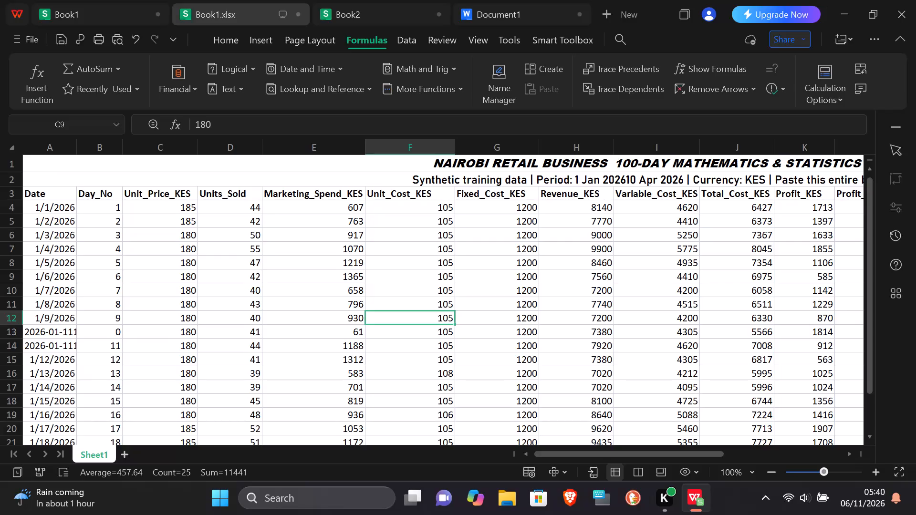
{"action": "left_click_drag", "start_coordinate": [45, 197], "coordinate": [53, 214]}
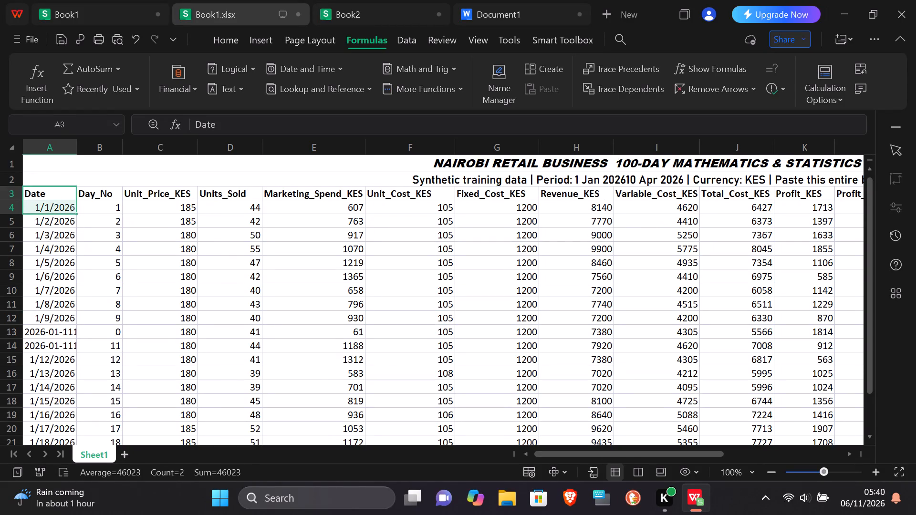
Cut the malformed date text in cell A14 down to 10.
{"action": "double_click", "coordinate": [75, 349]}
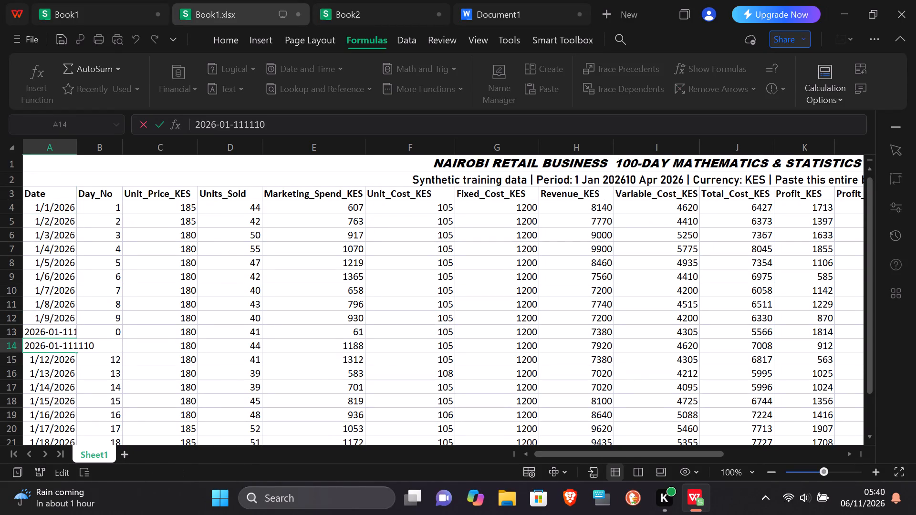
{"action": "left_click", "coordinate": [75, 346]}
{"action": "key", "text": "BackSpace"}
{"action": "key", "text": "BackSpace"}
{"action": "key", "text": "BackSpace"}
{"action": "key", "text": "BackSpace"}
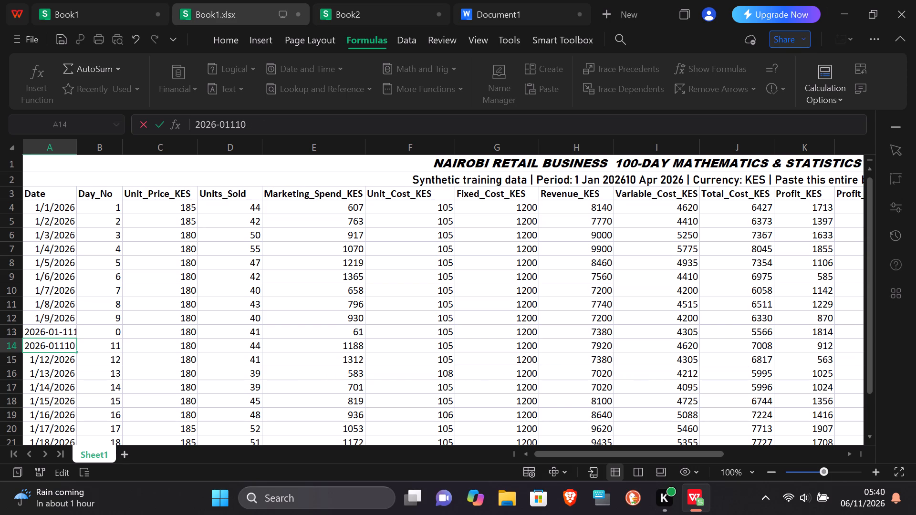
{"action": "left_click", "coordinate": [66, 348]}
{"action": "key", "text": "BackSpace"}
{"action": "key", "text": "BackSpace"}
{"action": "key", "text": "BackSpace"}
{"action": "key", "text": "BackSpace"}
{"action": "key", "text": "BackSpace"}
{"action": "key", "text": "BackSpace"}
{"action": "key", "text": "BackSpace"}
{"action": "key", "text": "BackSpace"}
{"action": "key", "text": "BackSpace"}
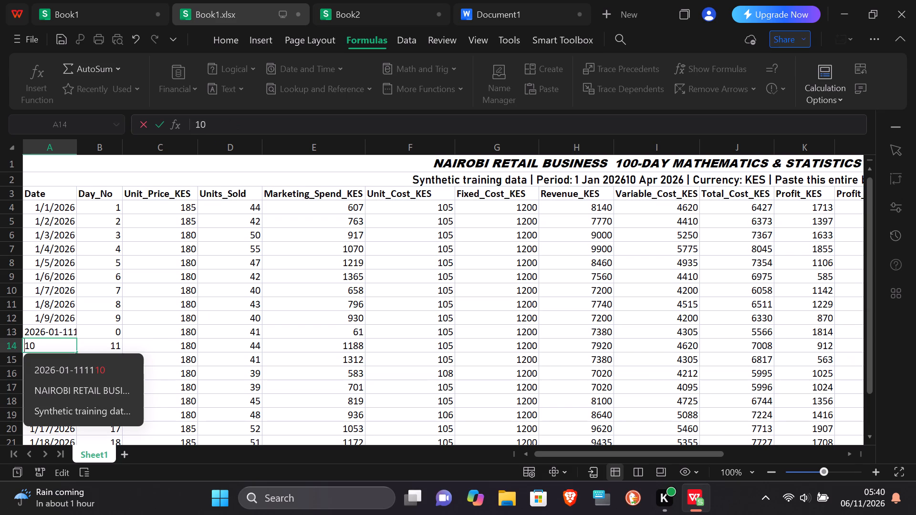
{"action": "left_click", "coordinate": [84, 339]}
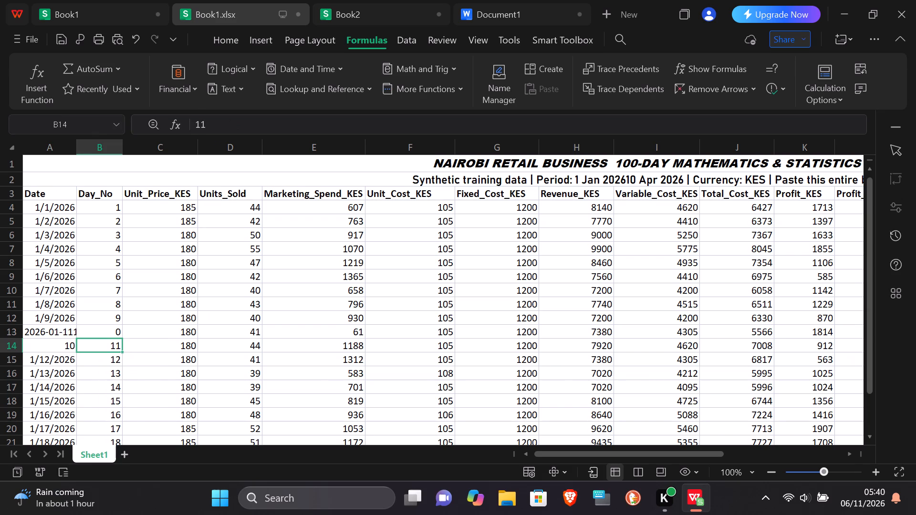
Clear cells A14 and A13 and fill the date series down from A12, giving 1/10/2026 and 1/11/2026.
{"action": "left_click", "coordinate": [72, 346]}
{"action": "key", "text": "BackSpace"}
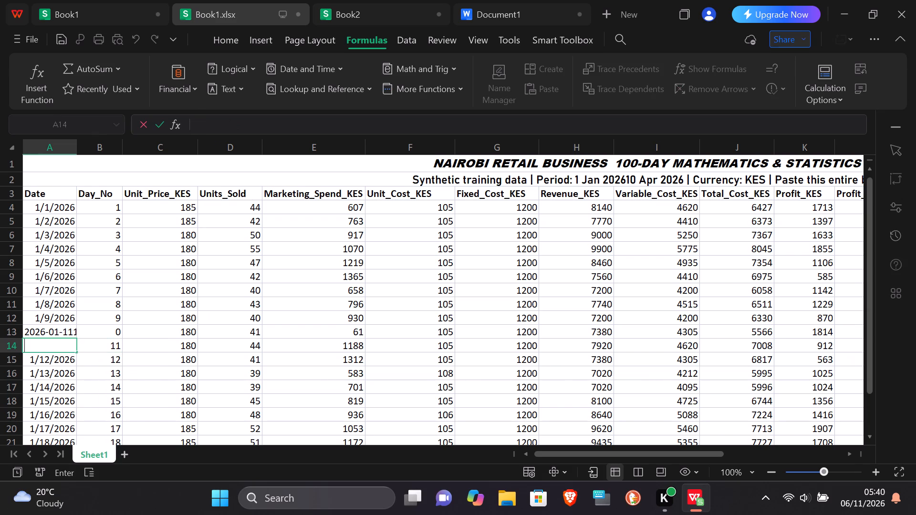
{"action": "left_click", "coordinate": [65, 330]}
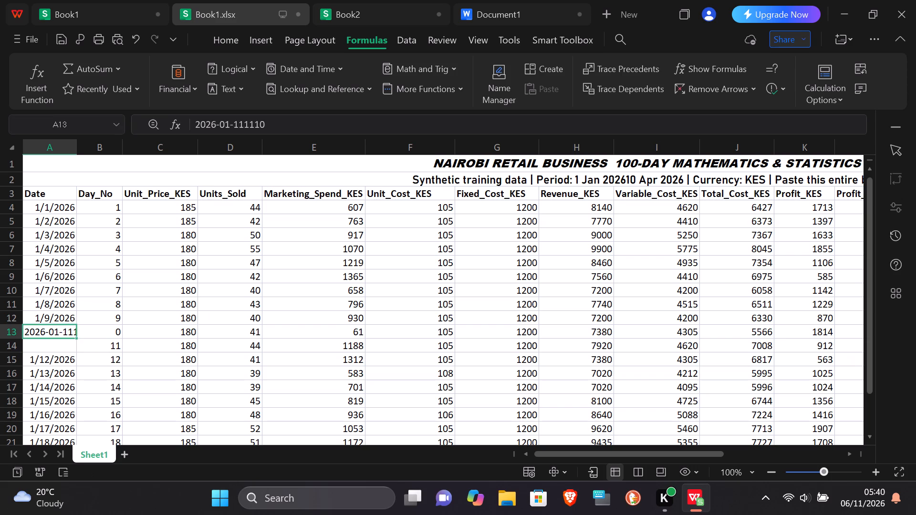
{"action": "key", "text": "BackSpace"}
{"action": "left_click", "coordinate": [69, 320]}
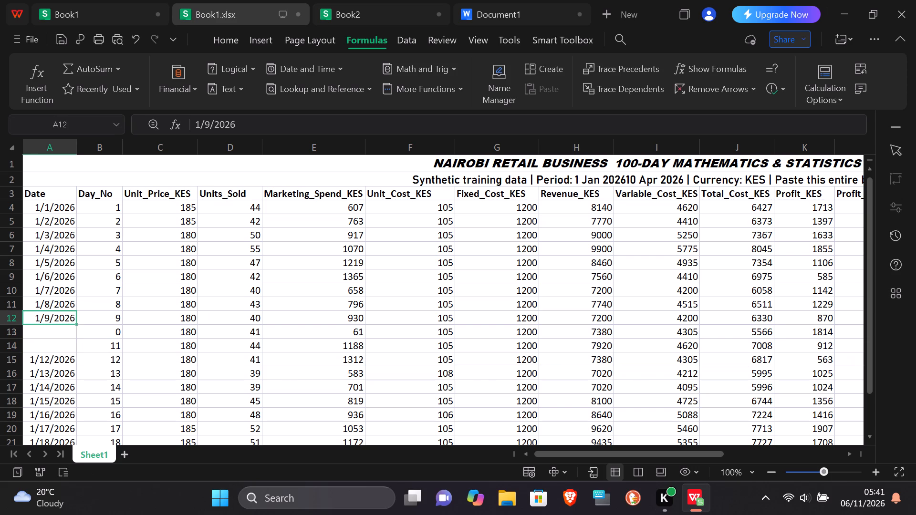
{"action": "left_click_drag", "start_coordinate": [79, 324], "coordinate": [77, 351]}
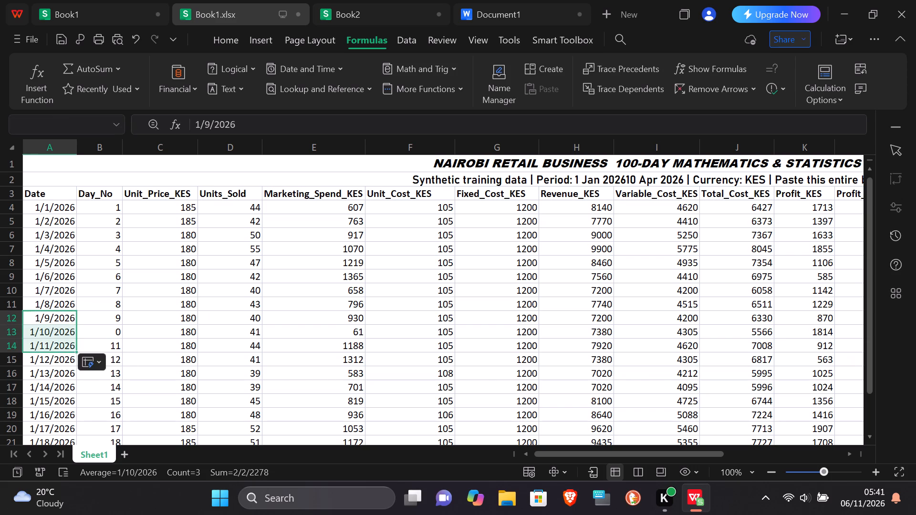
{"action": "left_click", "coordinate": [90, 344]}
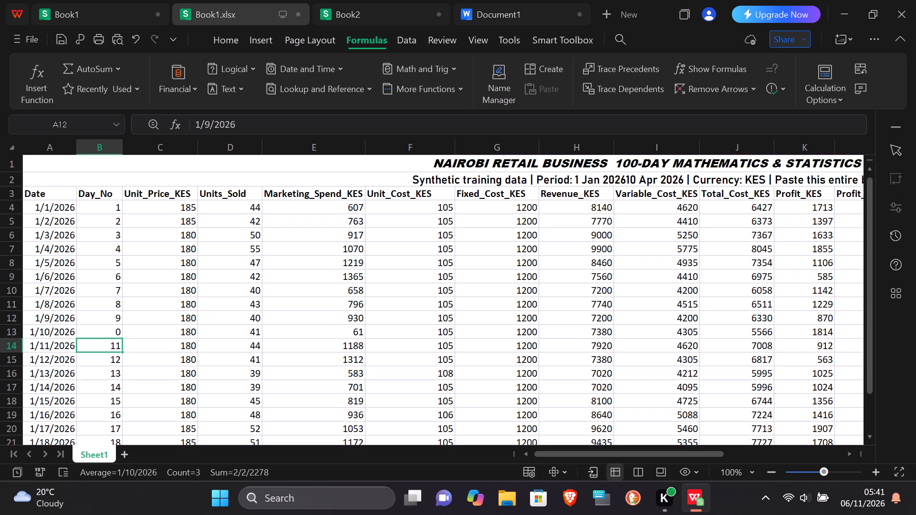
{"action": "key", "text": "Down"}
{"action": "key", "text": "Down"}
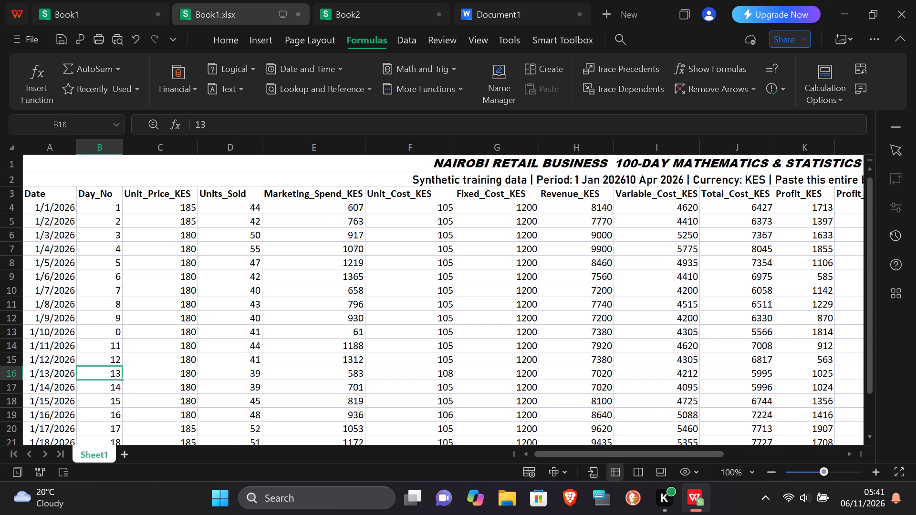